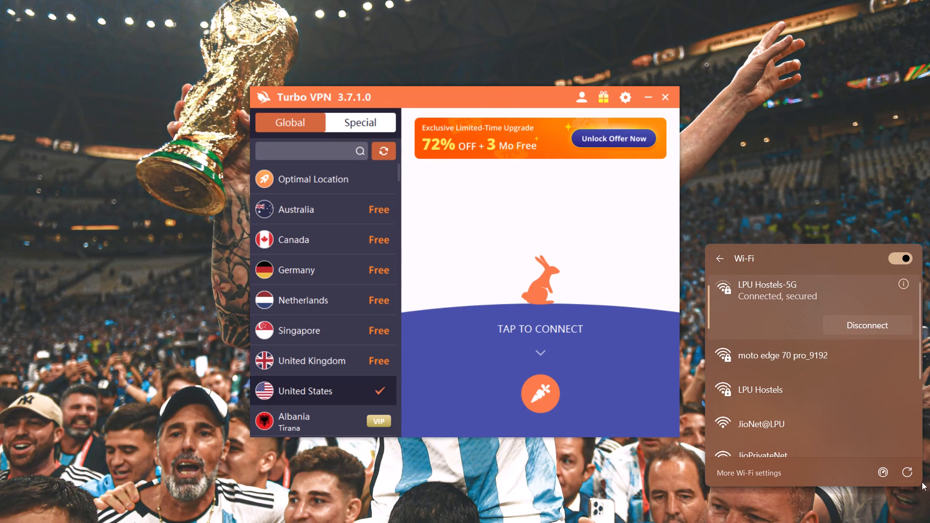
Switch the Wi-Fi connection to the vivo Y22 network.
left_click(904, 482)
left_click(719, 253)
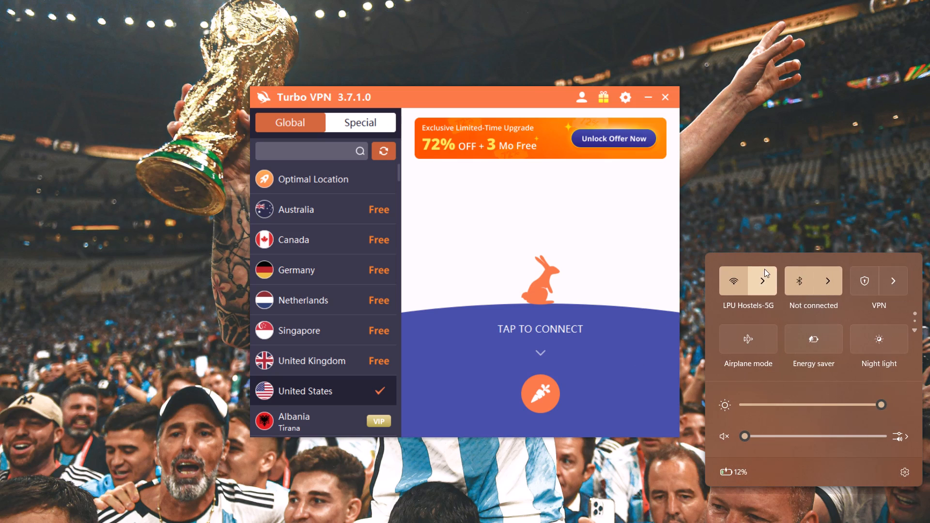
left_click(763, 271)
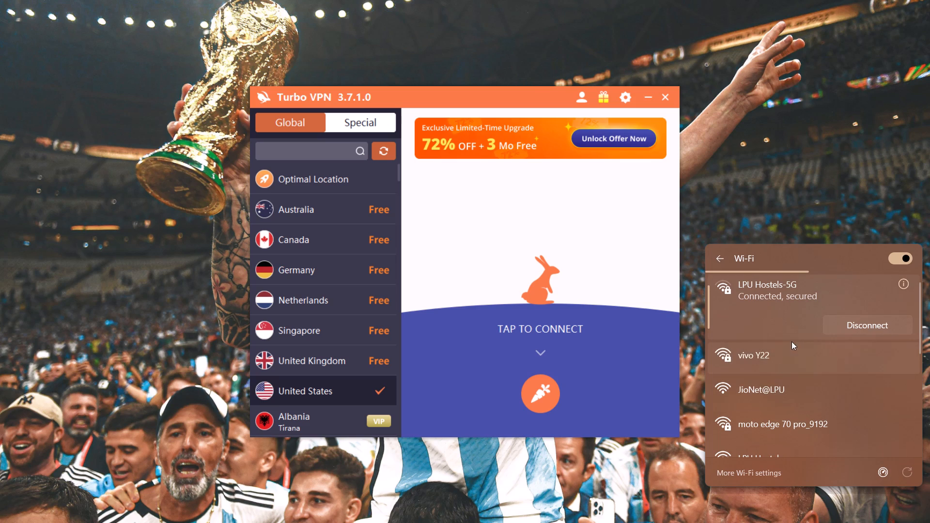
left_click(837, 362)
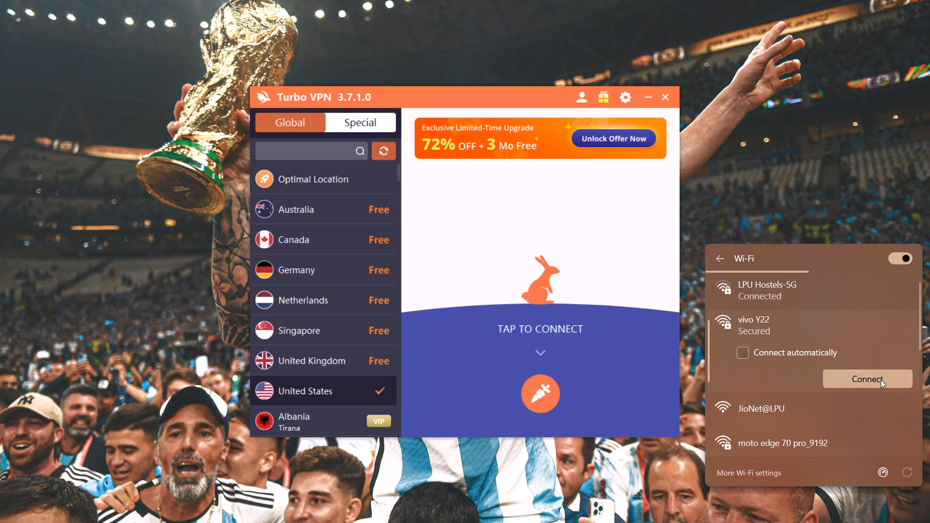
left_click(889, 382)
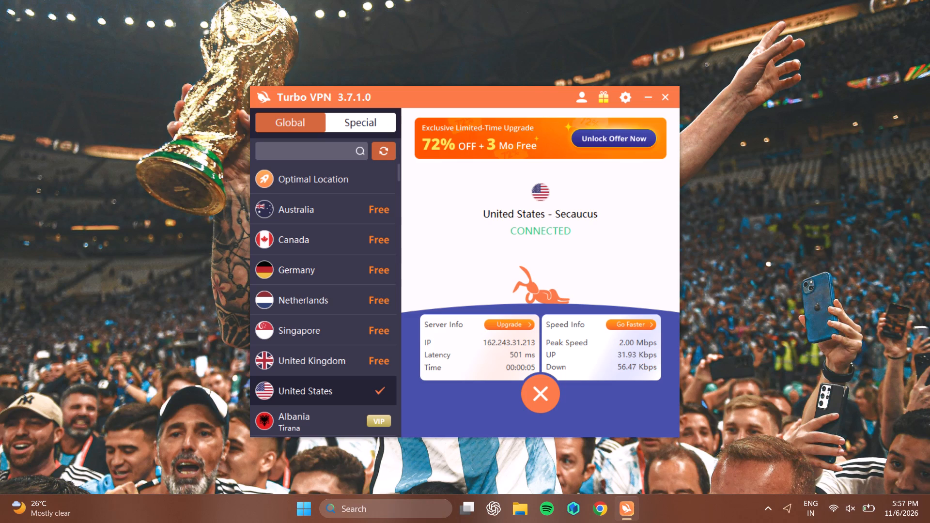
Open CapCut from the recent app searches.
left_click(353, 509)
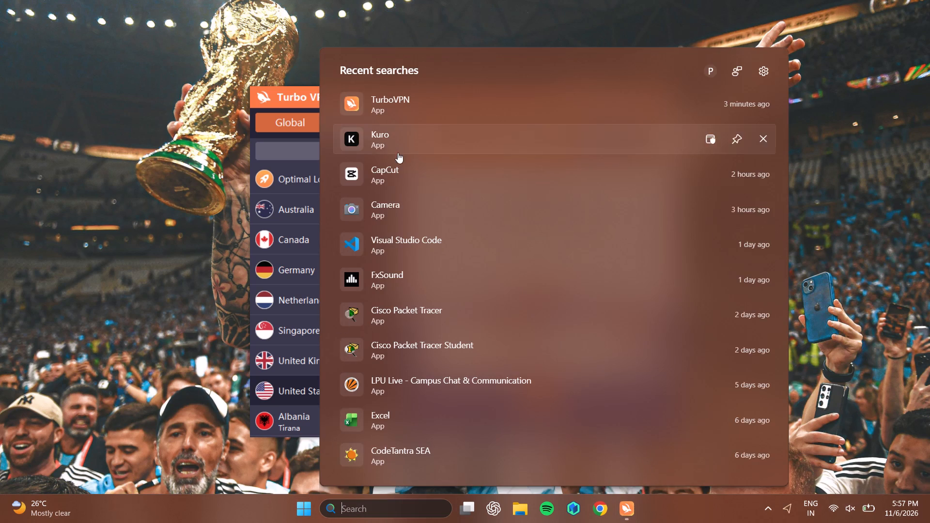
left_click(375, 182)
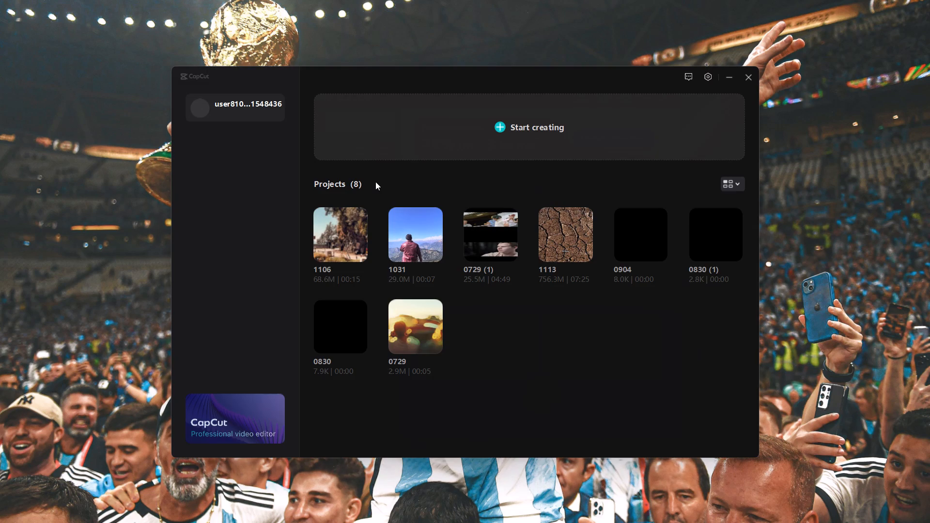
Open the existing project 1106.
left_click(348, 234)
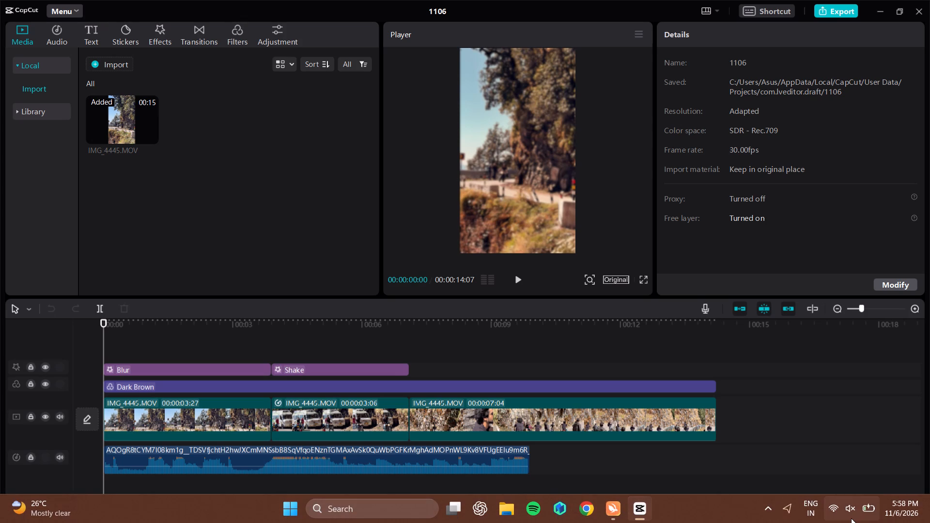
Open the system's list of sound output devices to check which one is in use.
left_click(851, 518)
left_click(829, 279)
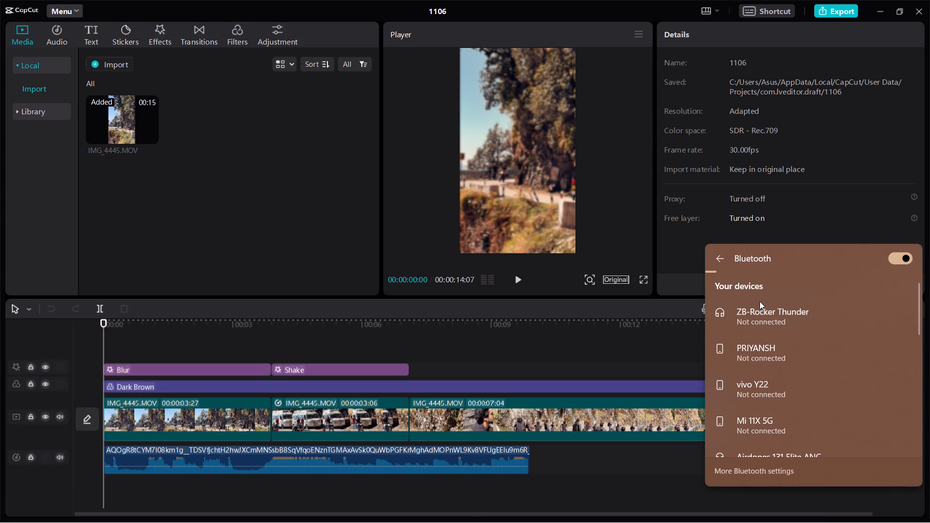
Connect the paired OnePlus Nord Buds 2r earbuds over Bluetooth.
scroll(757, 417, "down", 1)
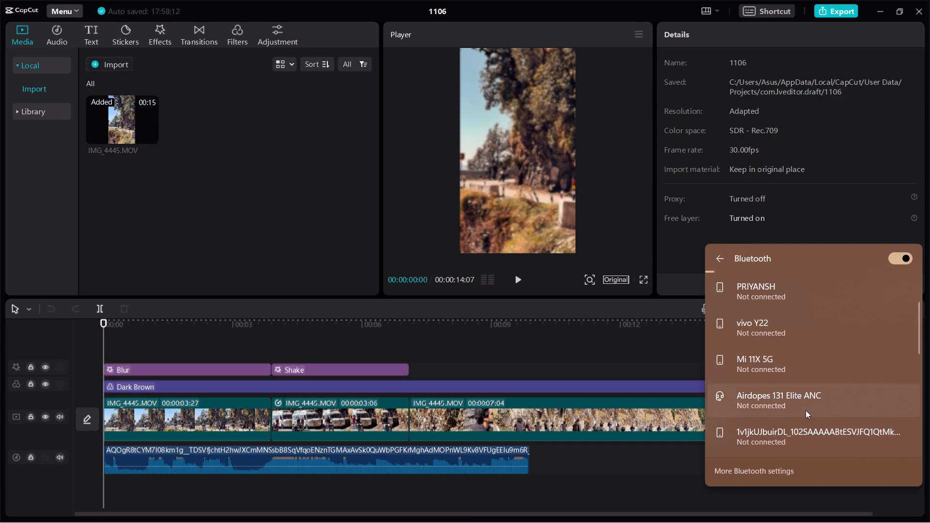
scroll(806, 410, "down", 4)
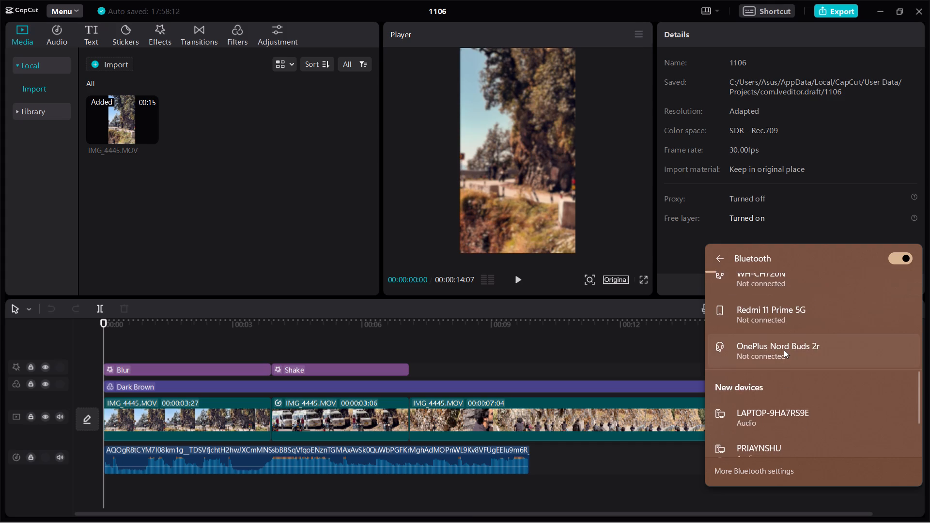
left_click(784, 350)
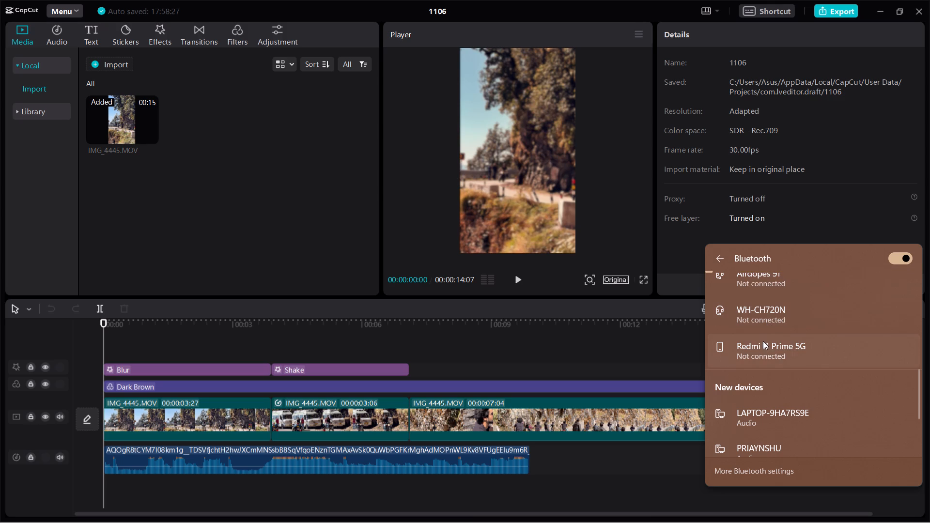
left_click(727, 259)
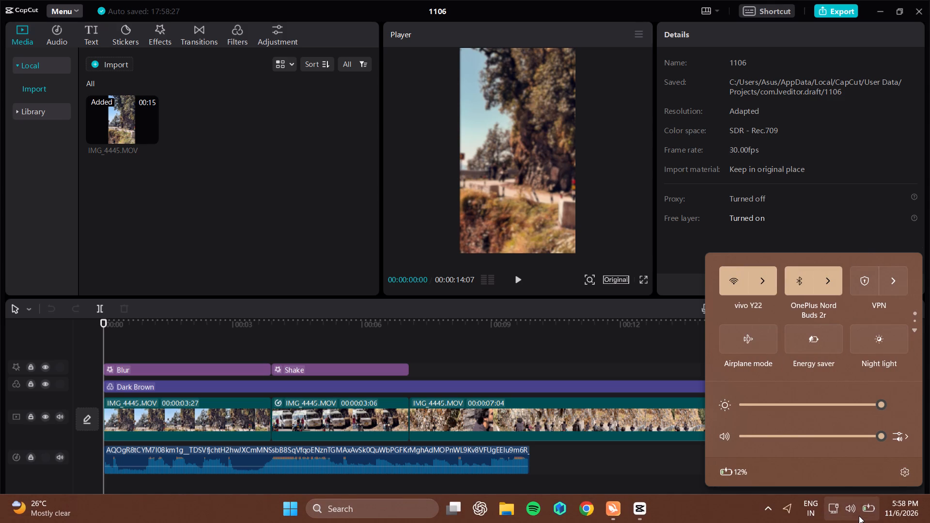
Open the system's sound output list again to check which output device is in use.
left_click(859, 516)
left_click(830, 511)
left_click(830, 511)
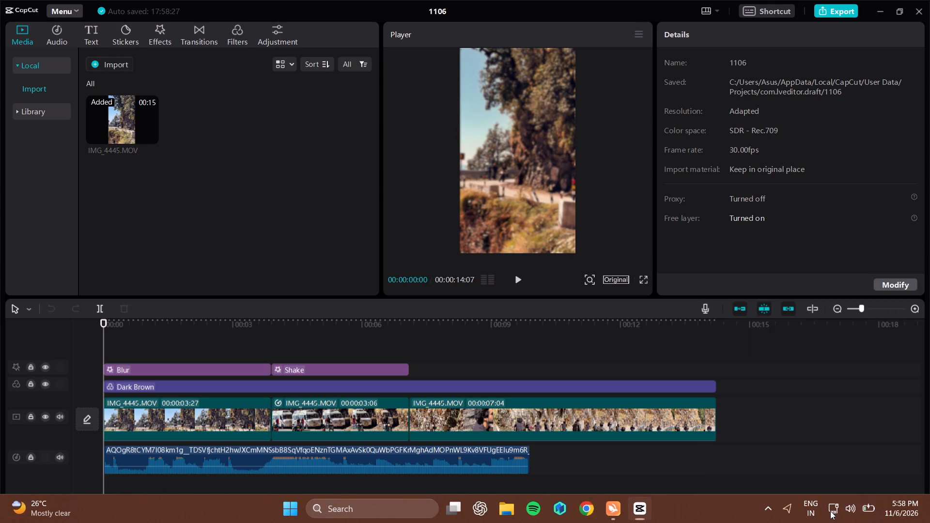
left_click(899, 434)
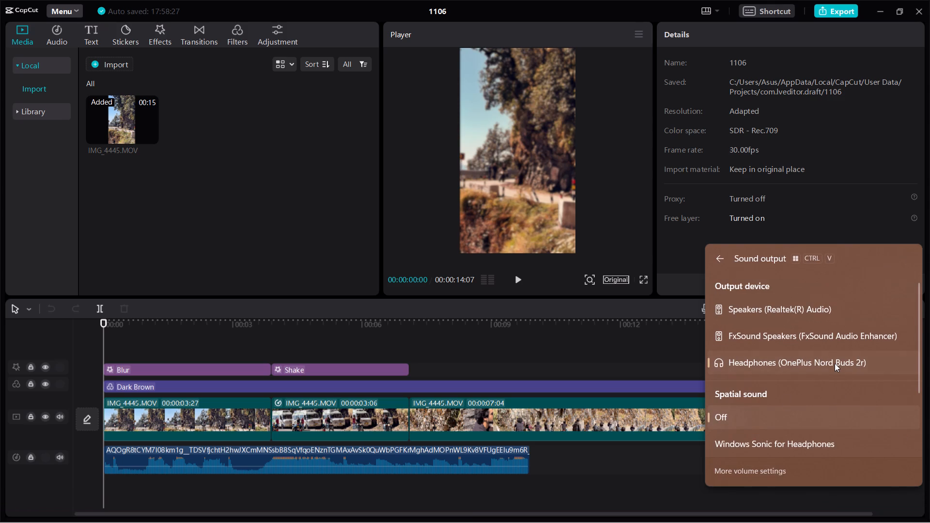
Close the sound output list and expand the video preview to full screen.
left_click(639, 281)
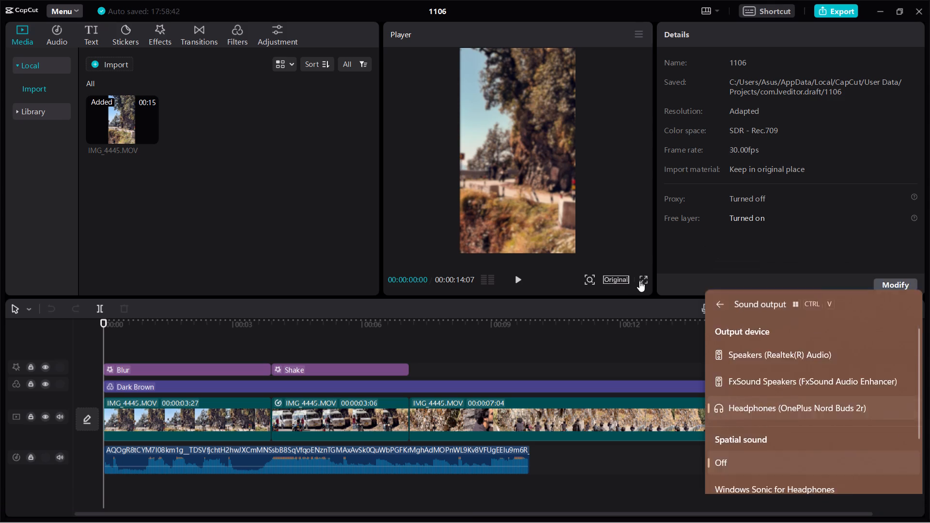
Play the whole edit in full screen to review it, and return to the editing view.
key("space")
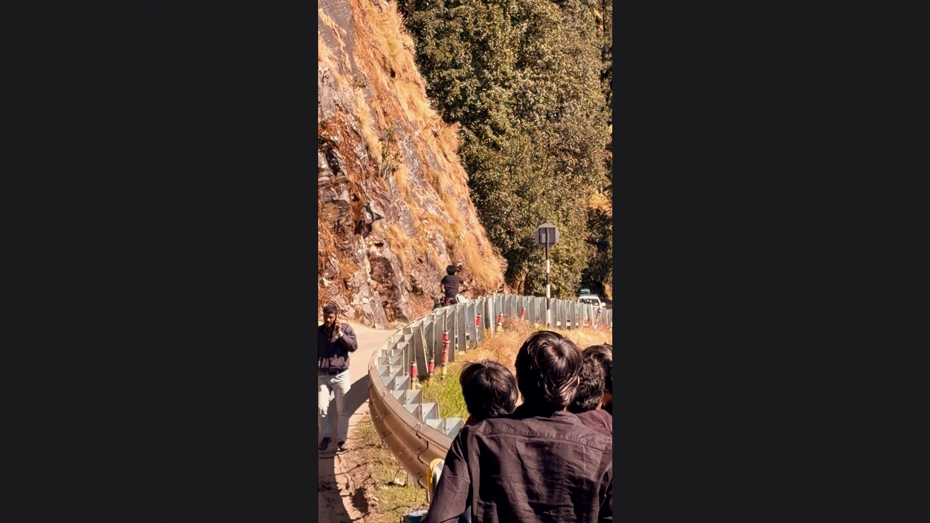
left_click(337, 0)
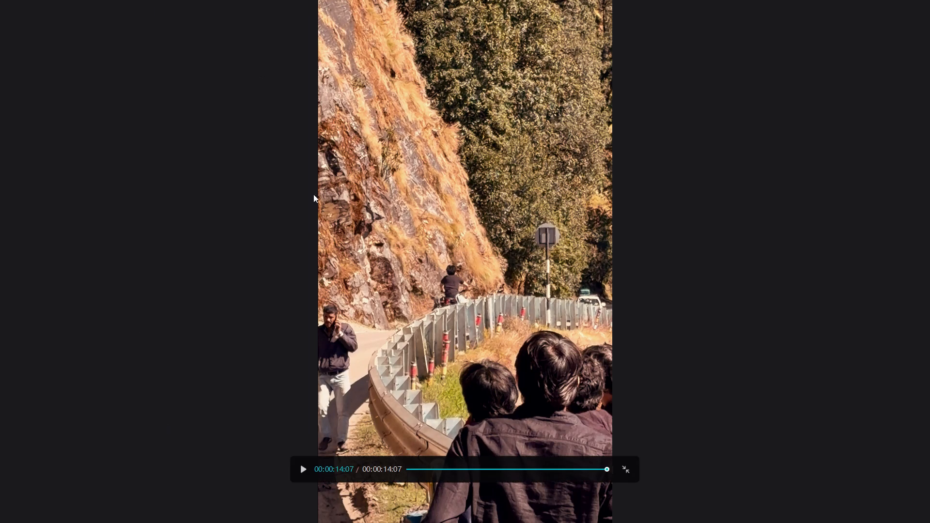
left_click(300, 231)
left_click(621, 465)
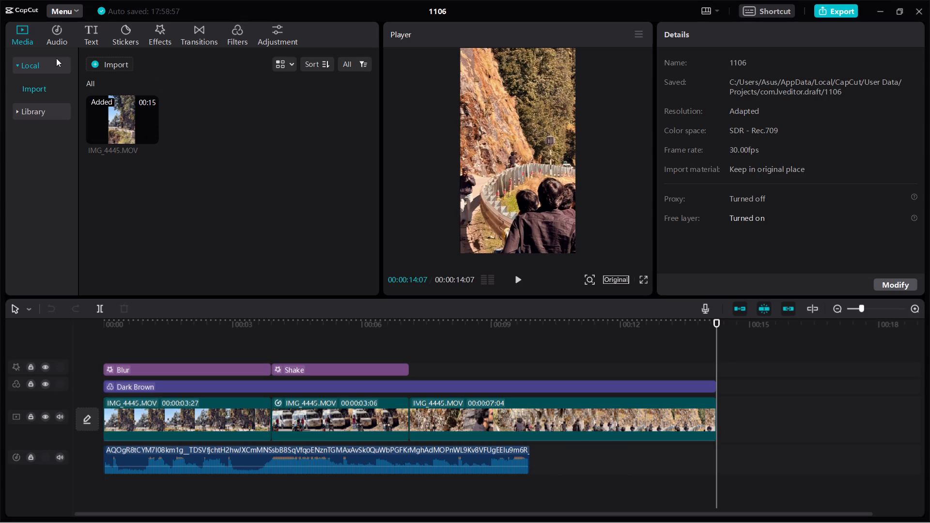
Browse the music library's categories, including Trending, for a track.
left_click(51, 44)
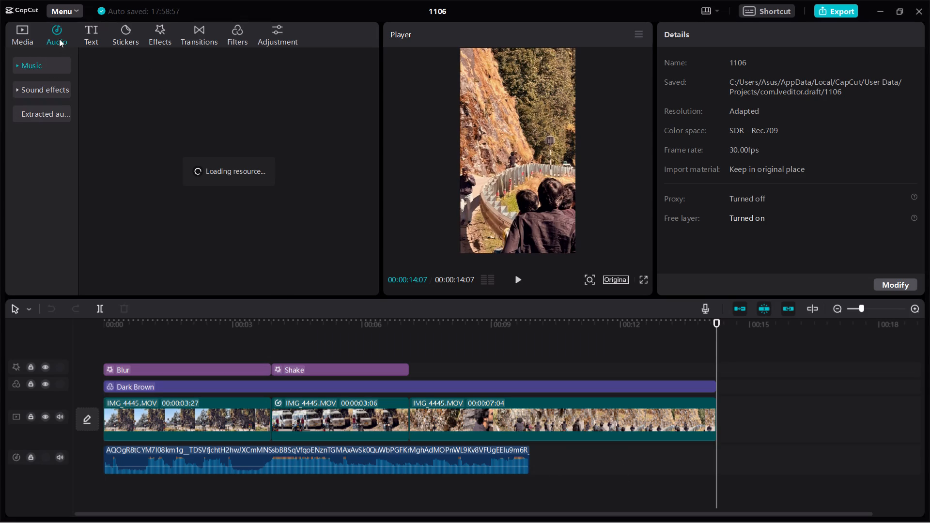
left_click(46, 56)
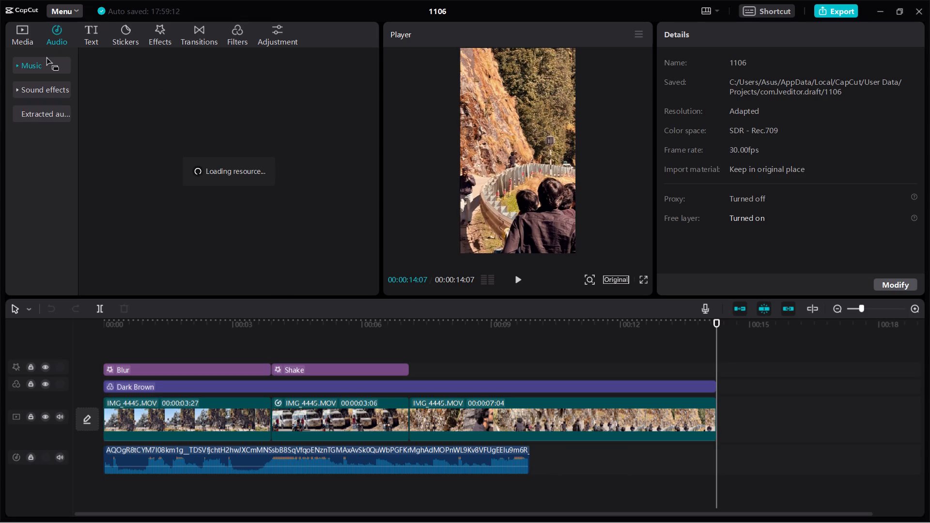
right_click(46, 56)
double_click(40, 68)
left_click(19, 64)
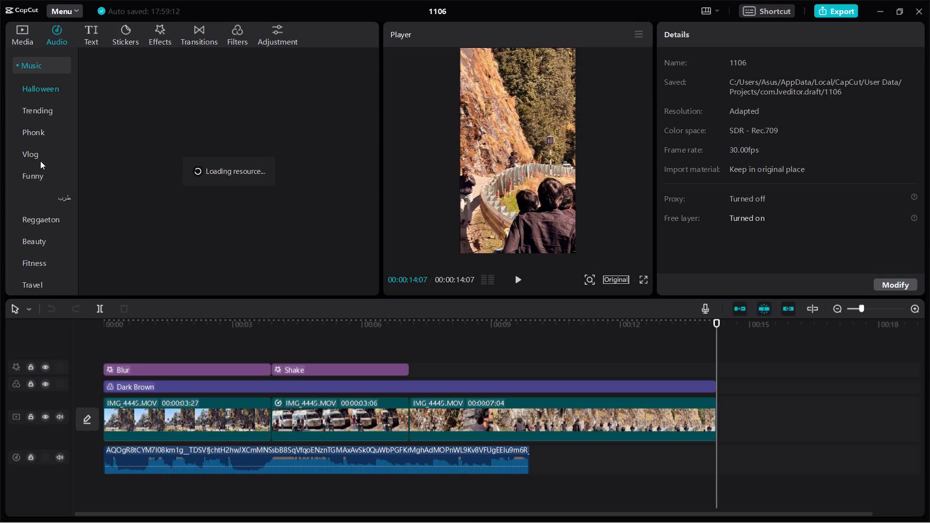
scroll(59, 223, "down", 4)
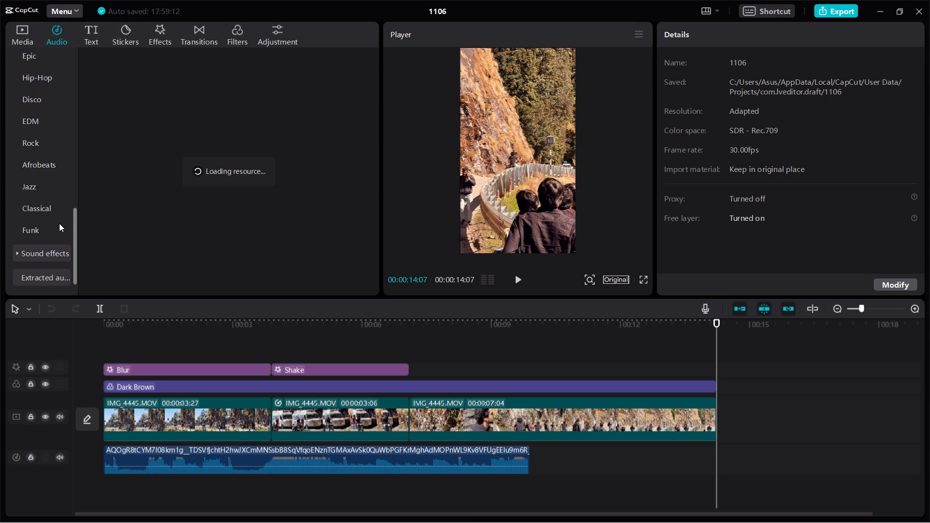
scroll(34, 132, "up", 3)
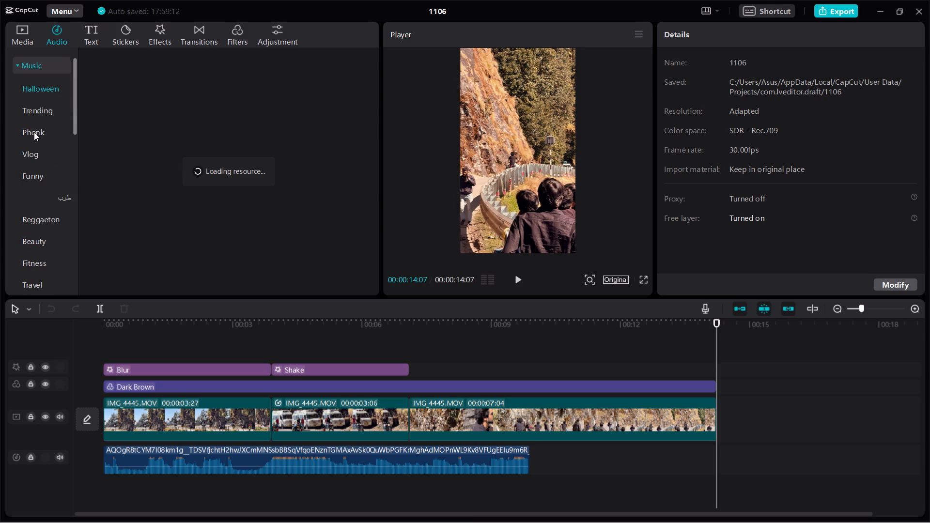
scroll(34, 132, "up", 1)
left_click(45, 110)
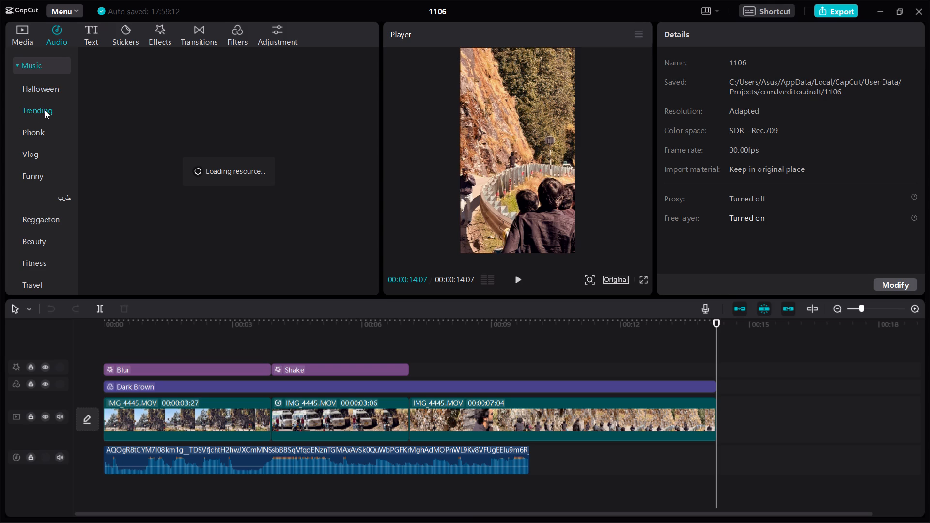
left_click(49, 58)
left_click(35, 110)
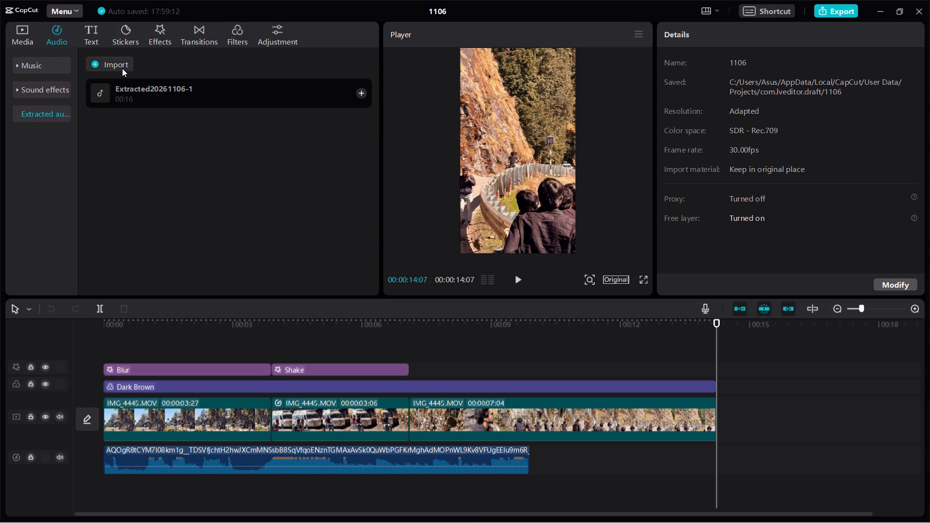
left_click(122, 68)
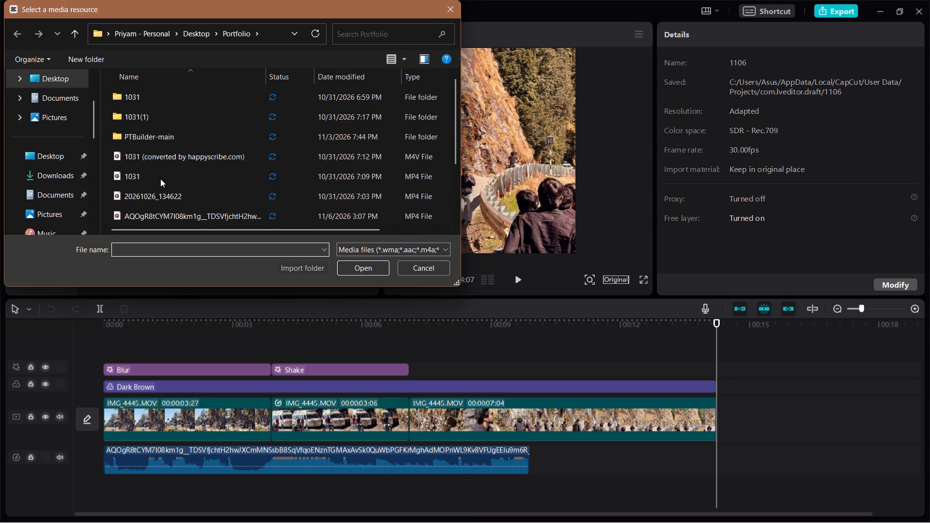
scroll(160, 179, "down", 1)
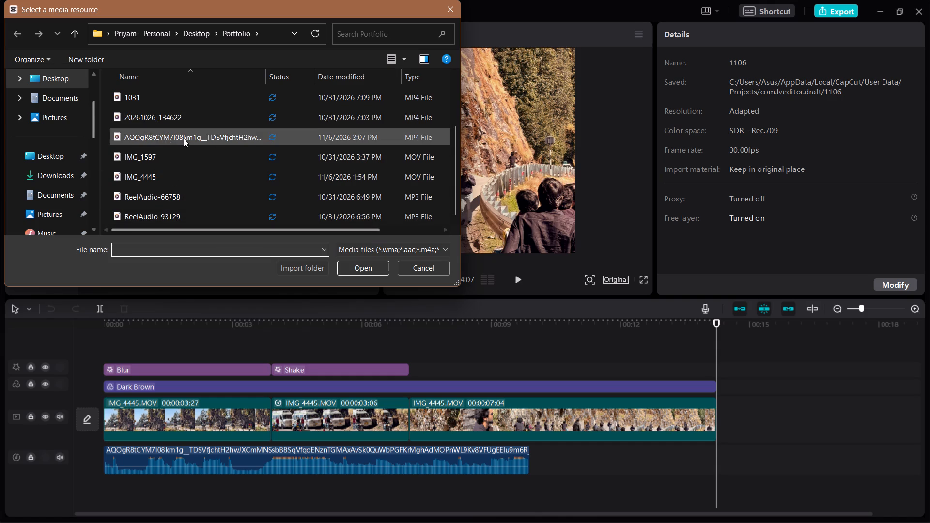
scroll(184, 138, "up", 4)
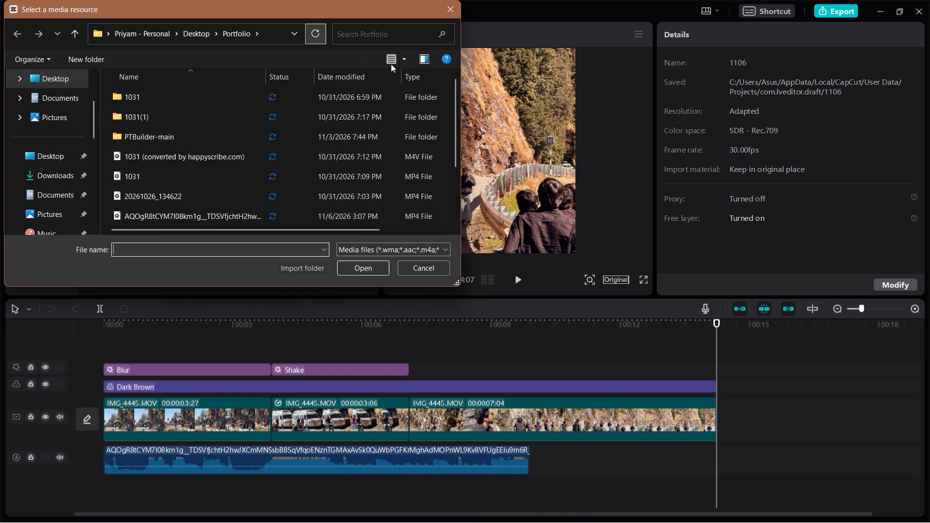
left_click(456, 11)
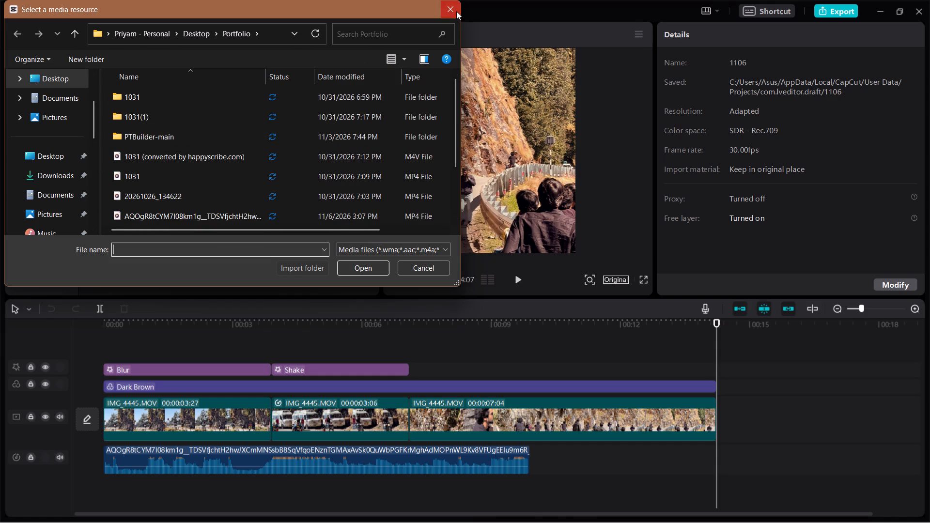
Split the audio clip at 00:00:07:03, where the Shake effect ends and the third video clip begins.
left_click(436, 471)
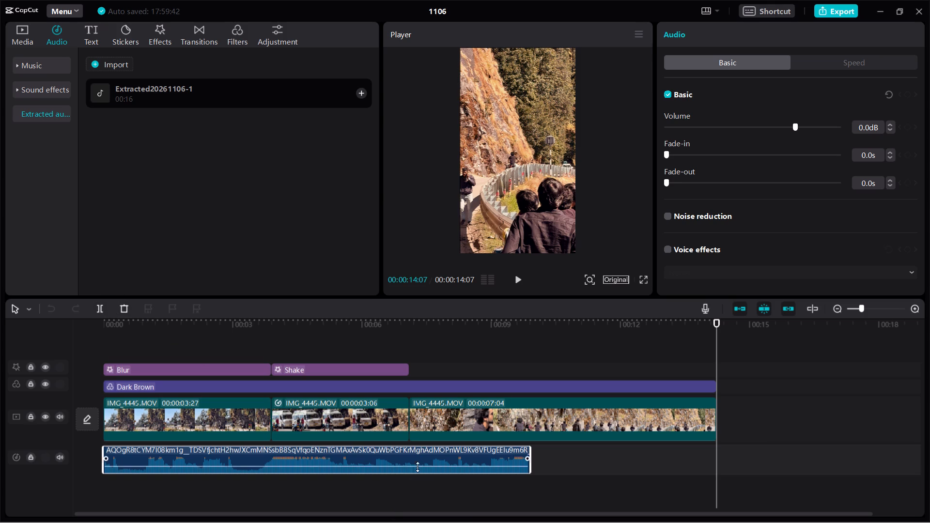
left_click_drag(715, 331, 486, 351)
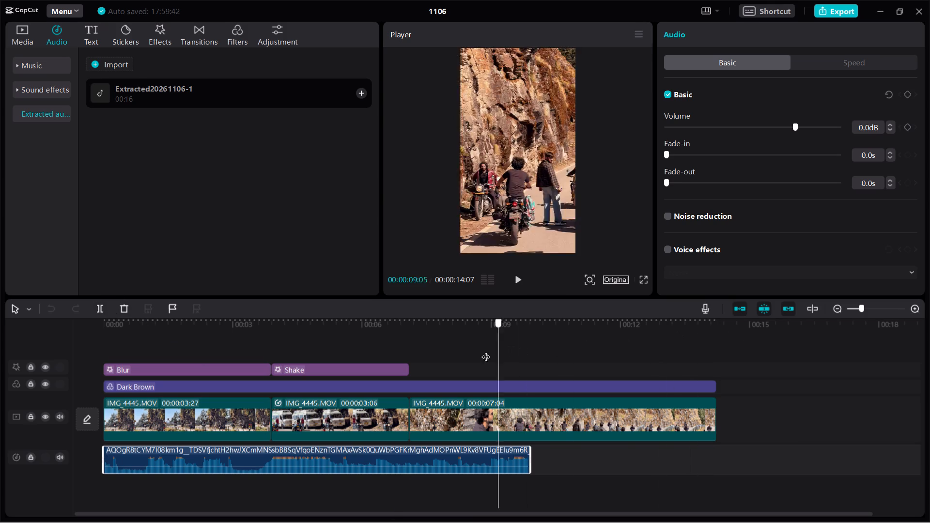
left_click_drag(486, 351, 399, 352)
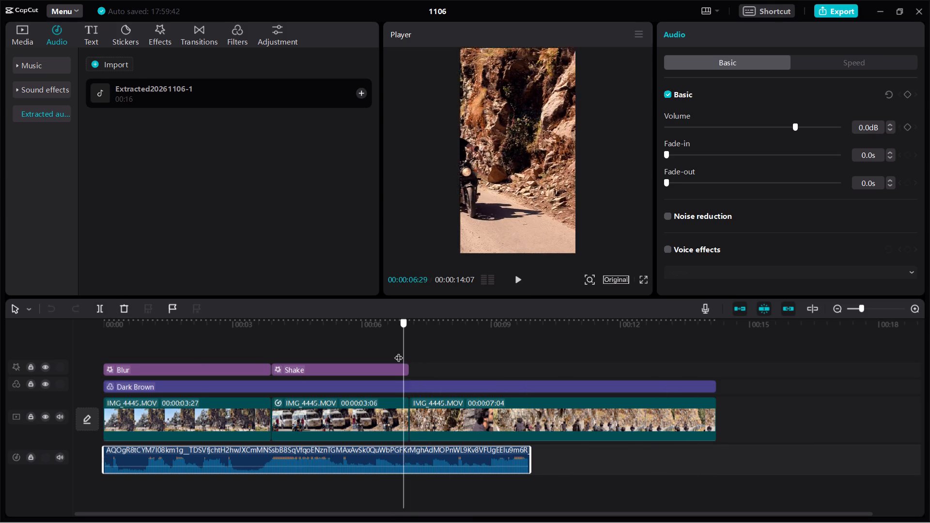
left_click_drag(399, 352, 406, 354)
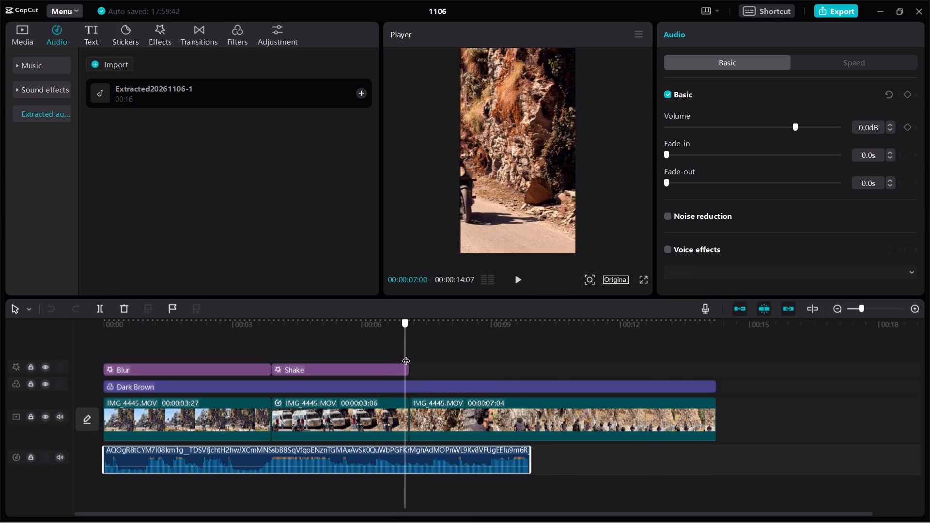
left_click_drag(406, 354, 406, 354)
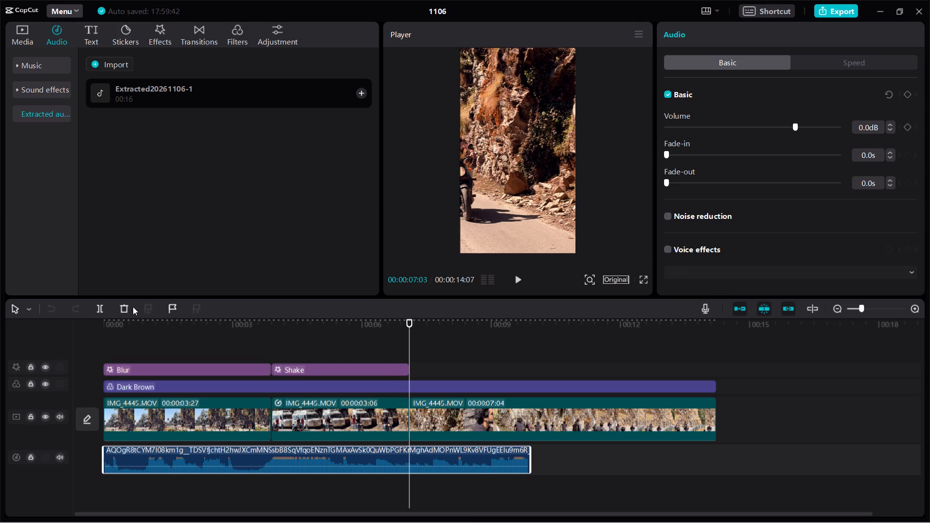
left_click(97, 307)
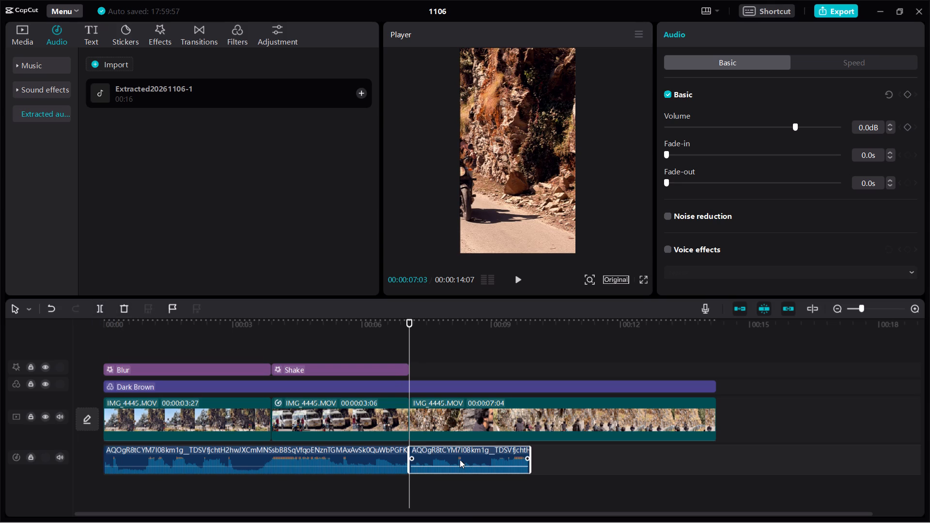
Duplicate the second audio segment and place the copy directly after it on the same audio track.
right_click(465, 460)
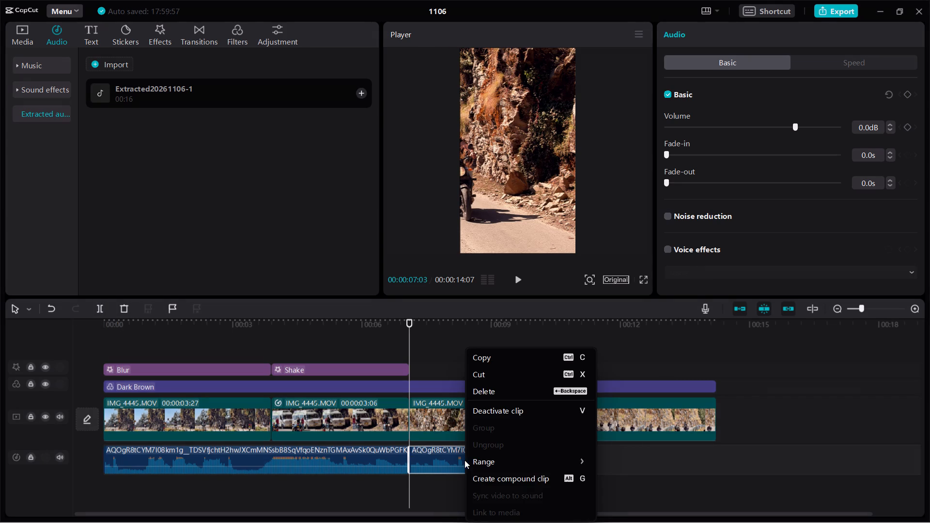
left_click(521, 362)
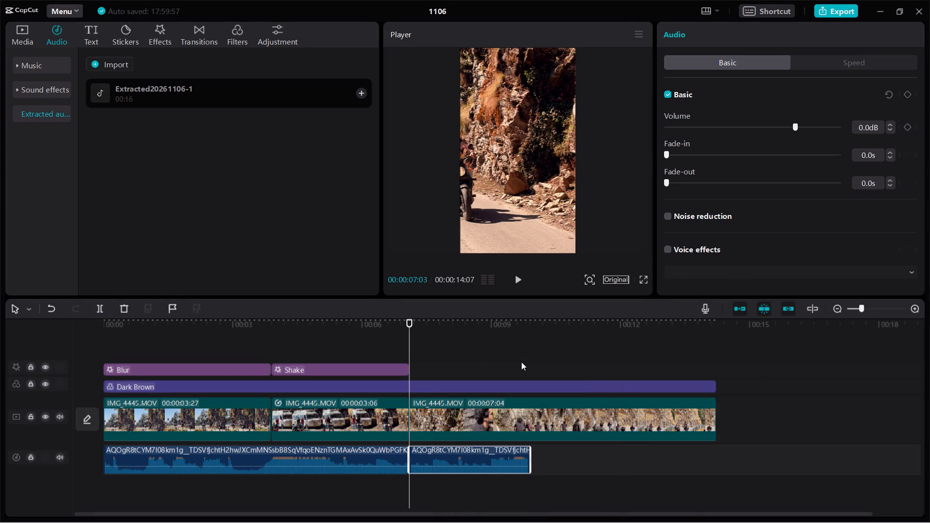
left_click(595, 455)
right_click(595, 455)
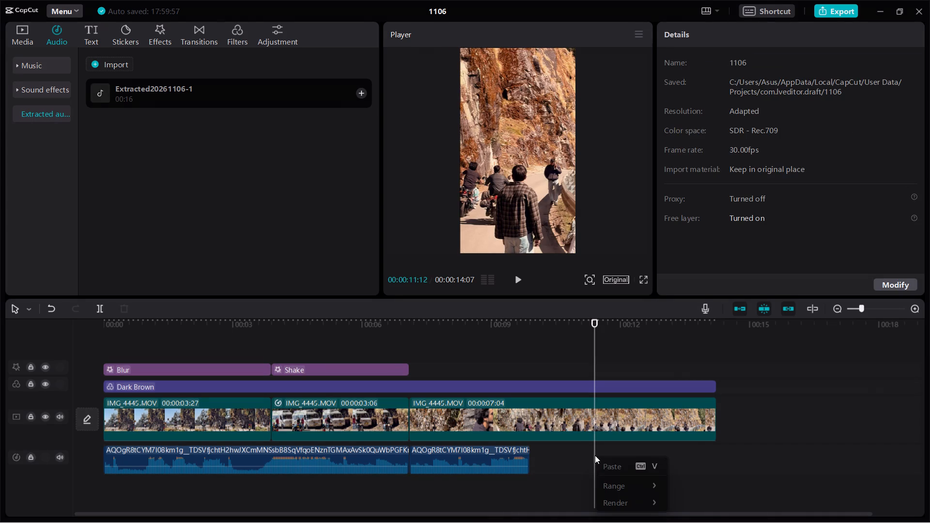
left_click(606, 459)
left_click_drag(615, 456, 589, 458)
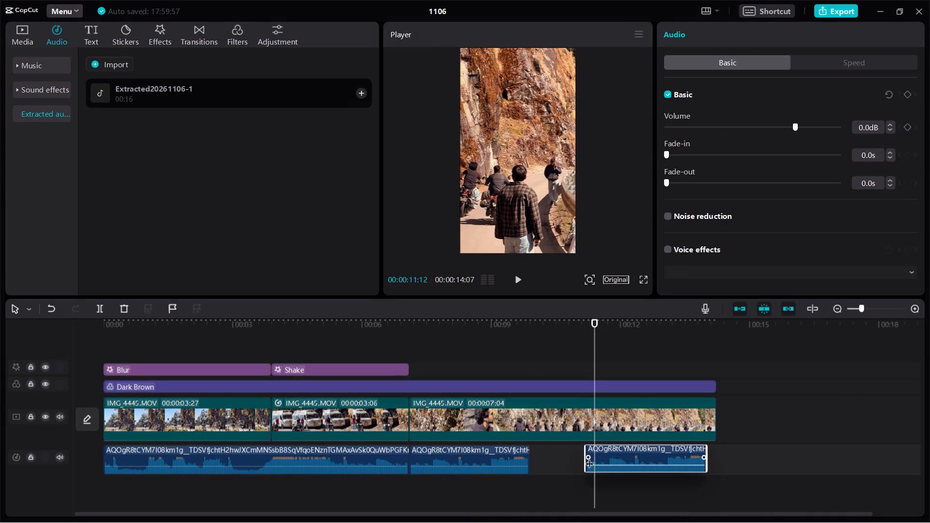
left_click_drag(589, 458, 550, 456)
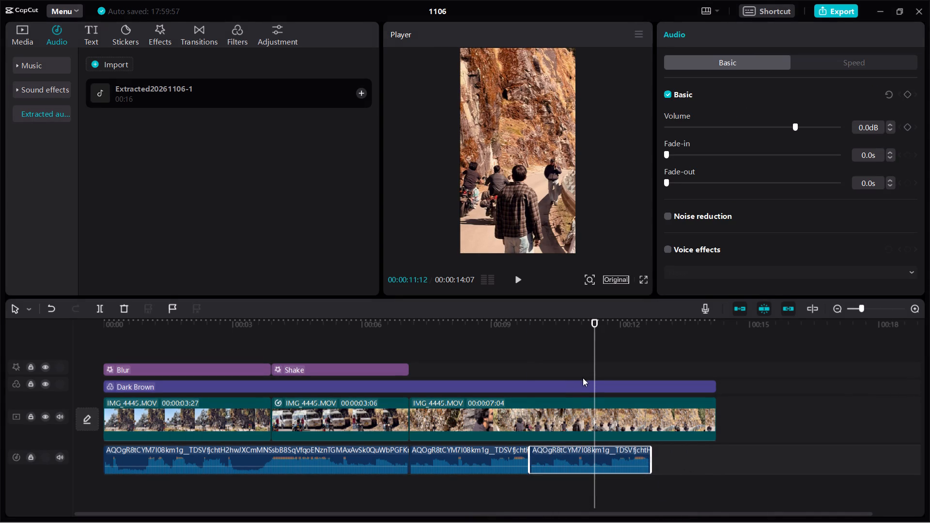
Set a 0.2 s fade-out on the second audio segment, just before the duplicated one.
left_click_drag(593, 363, 438, 370)
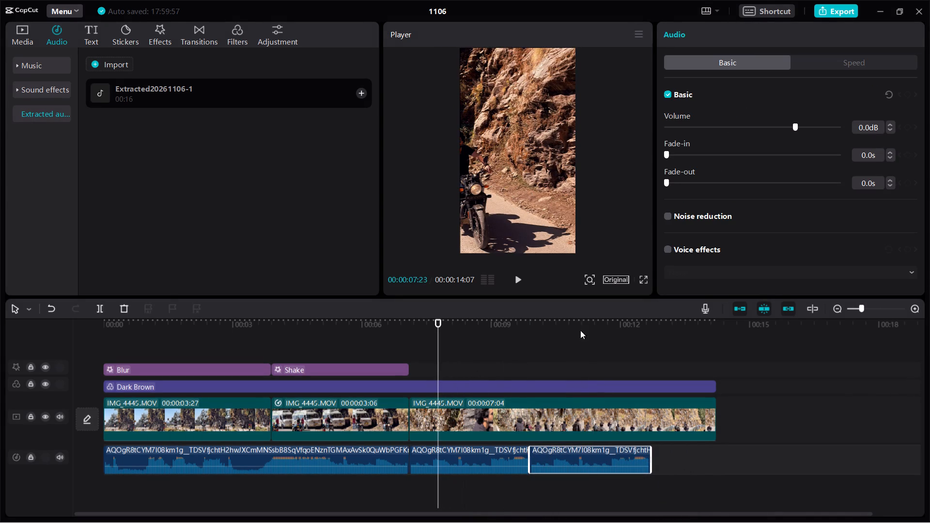
left_click(506, 459)
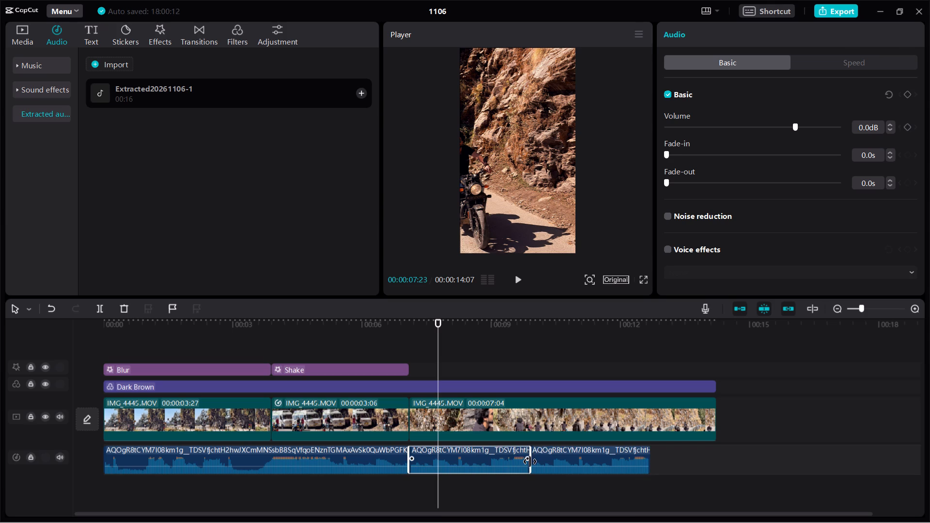
left_click(530, 461)
left_click(518, 456)
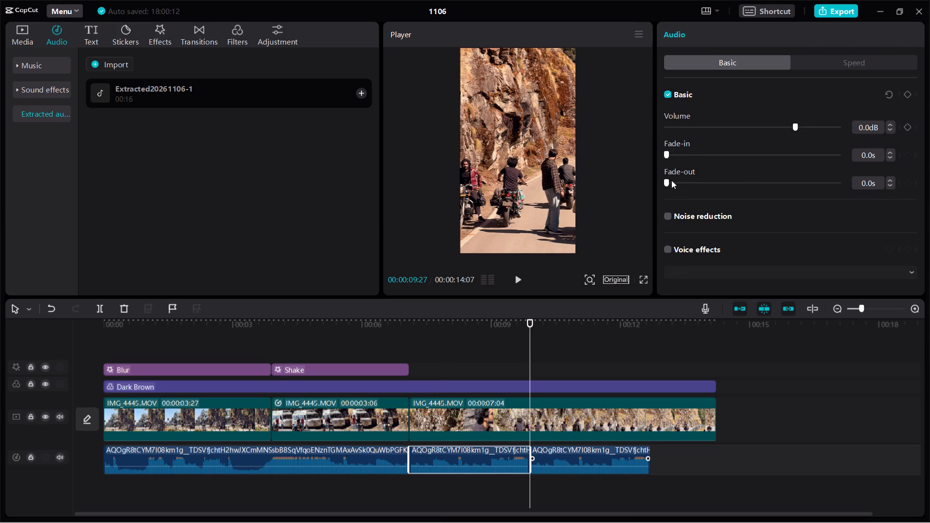
left_click_drag(664, 181, 698, 184)
left_click_drag(698, 184, 716, 185)
left_click_drag(668, 182, 676, 182)
left_click_drag(676, 182, 728, 181)
left_click(563, 466)
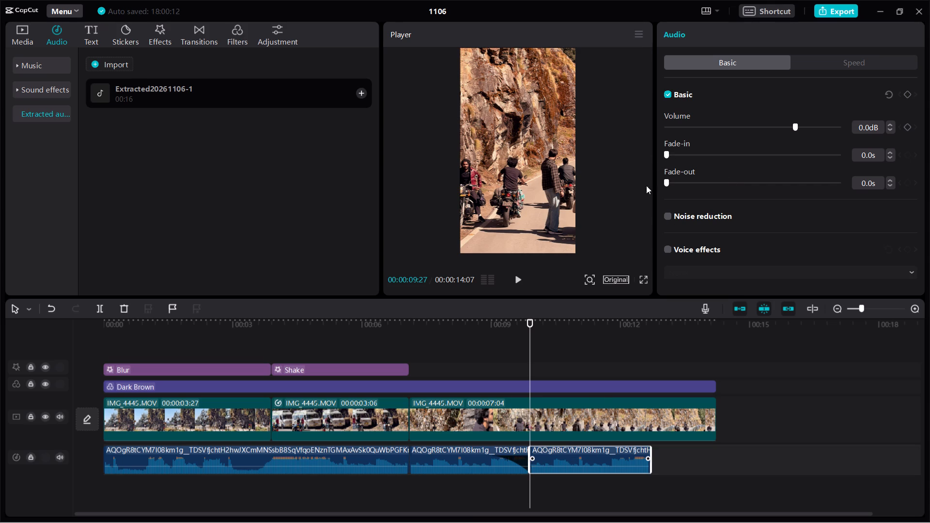
left_click(503, 456)
left_click_drag(722, 185, 704, 188)
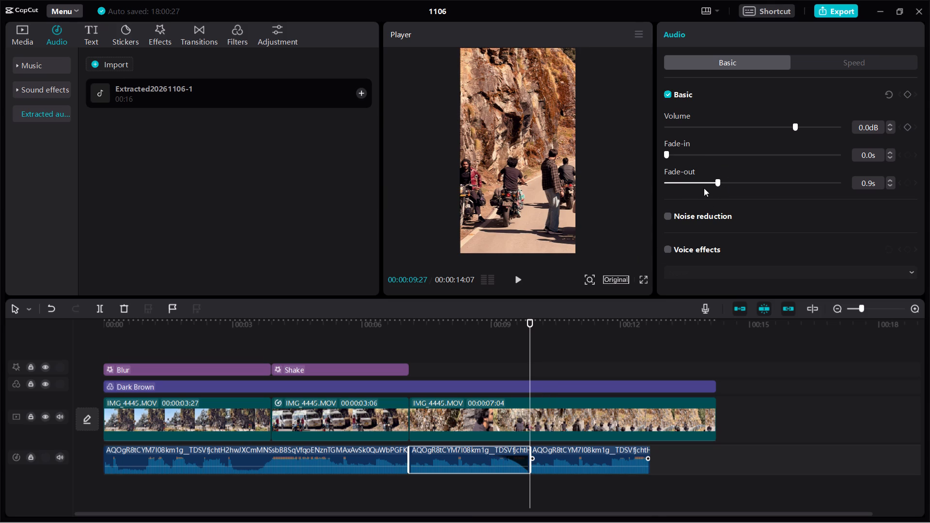
left_click_drag(704, 188, 680, 188)
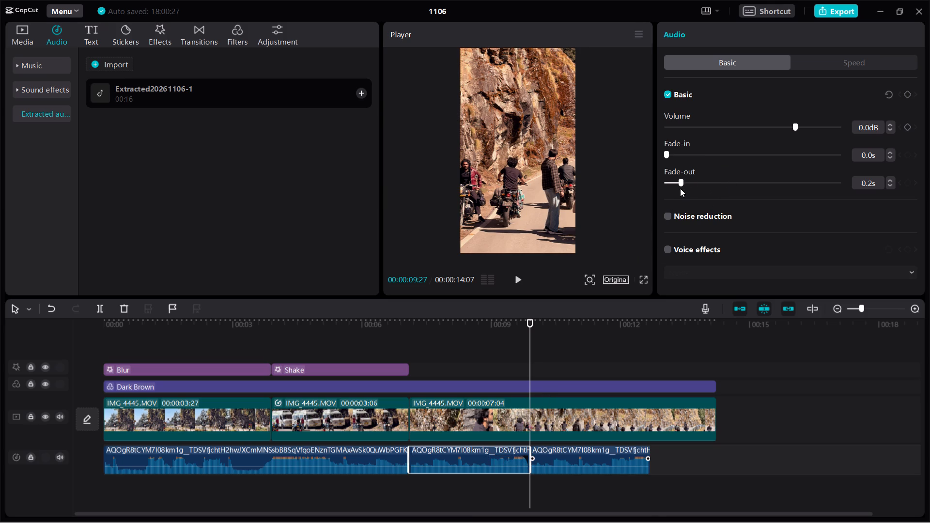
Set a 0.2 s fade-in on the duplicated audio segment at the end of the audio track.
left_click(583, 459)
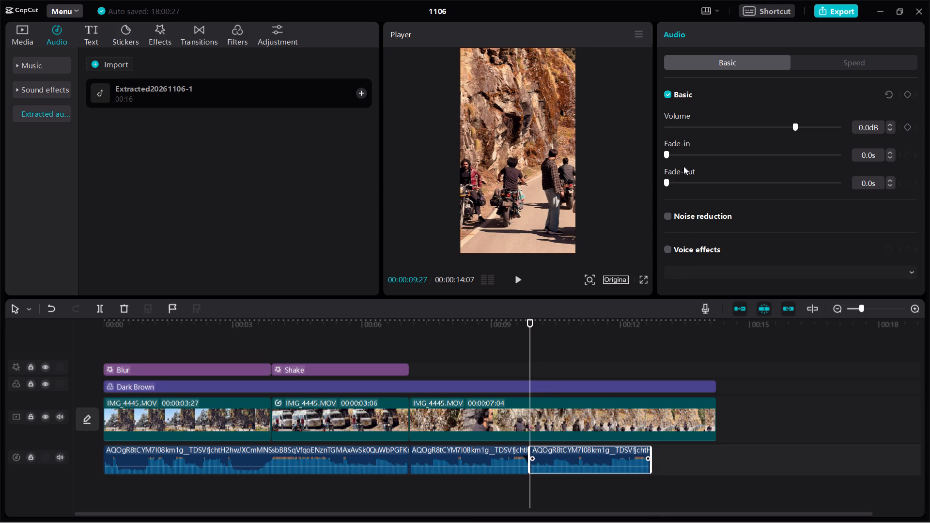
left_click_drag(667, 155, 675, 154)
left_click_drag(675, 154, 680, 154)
Play the edit through the faded audio join, and replay it from 00:00:02:27 to the end.
left_click_drag(532, 335, 477, 349)
left_click(514, 278)
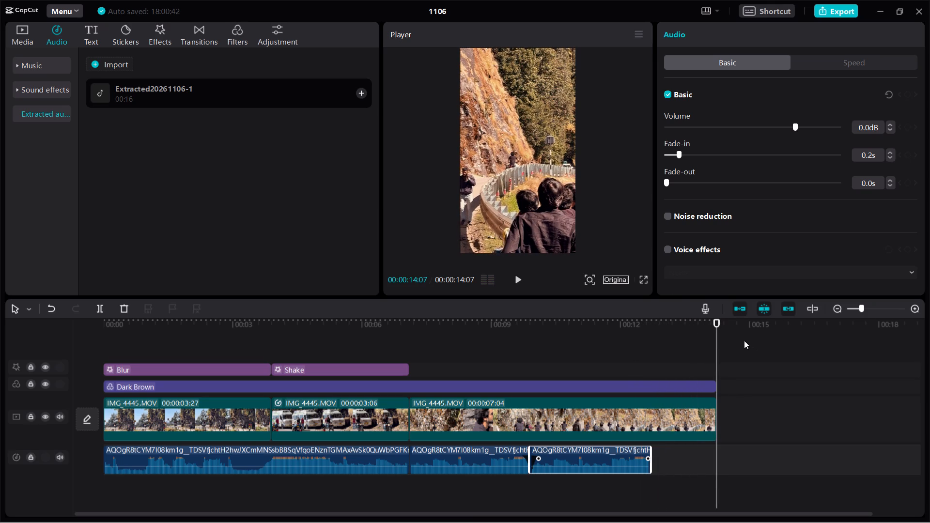
left_click_drag(719, 333, 462, 332)
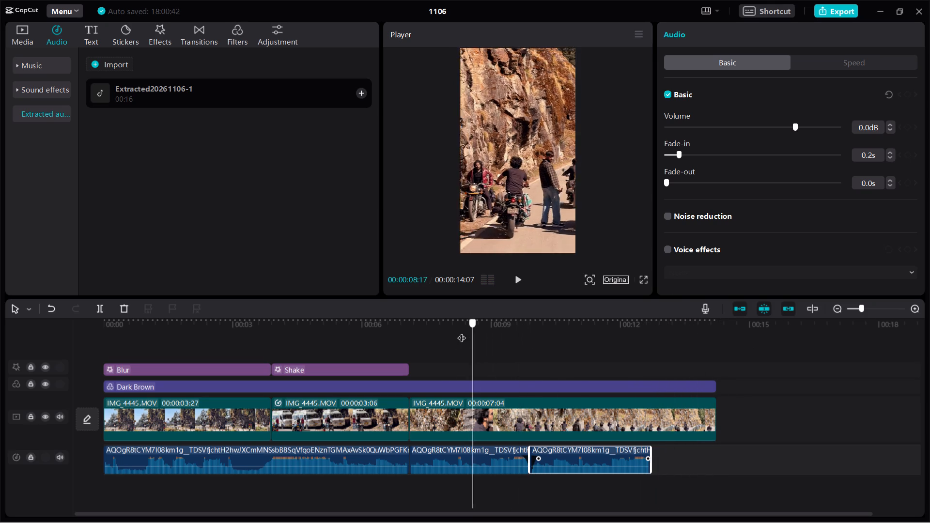
left_click_drag(462, 332, 293, 332)
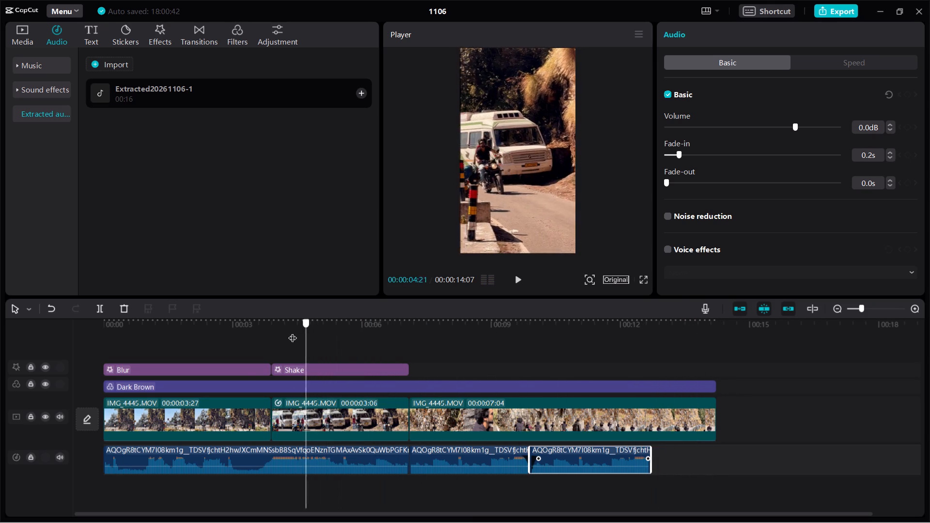
left_click_drag(293, 332, 229, 332)
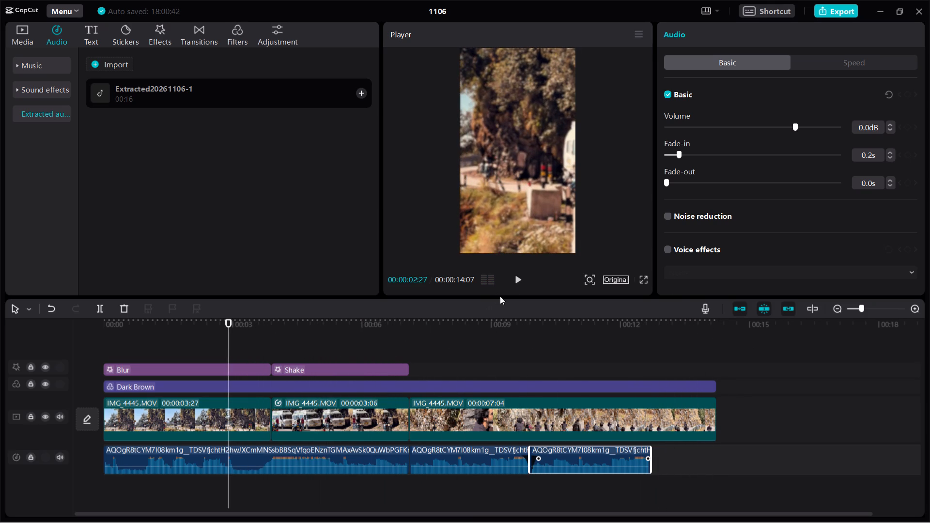
left_click(520, 276)
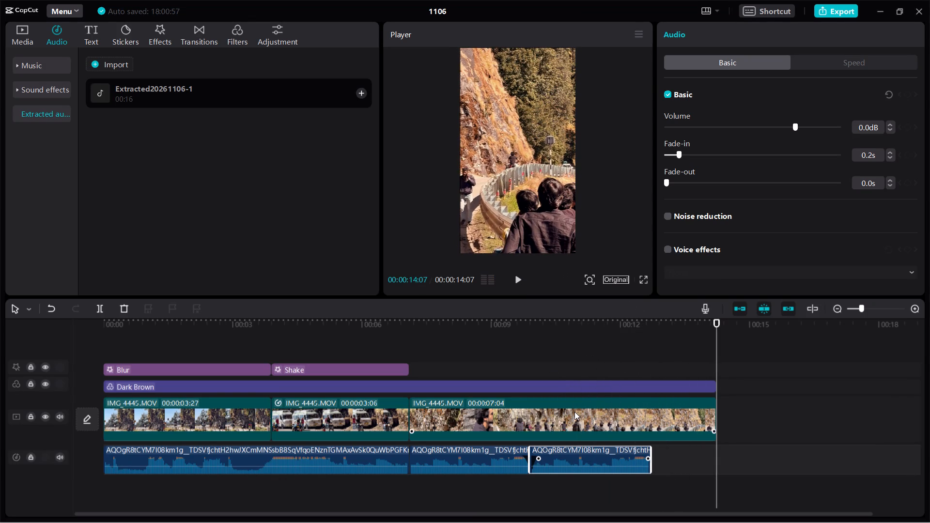
Delete the duplicated audio segment at the end of the audio track.
left_click(602, 463)
left_click(129, 308)
Split the third video clip at 00:00:09:27, where the remaining background audio ends.
left_click(539, 427)
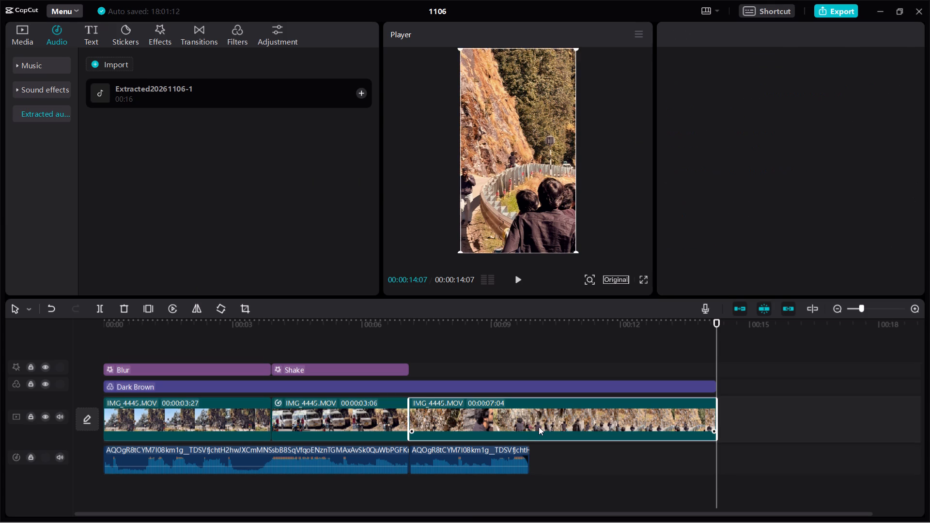
left_click_drag(720, 334, 575, 364)
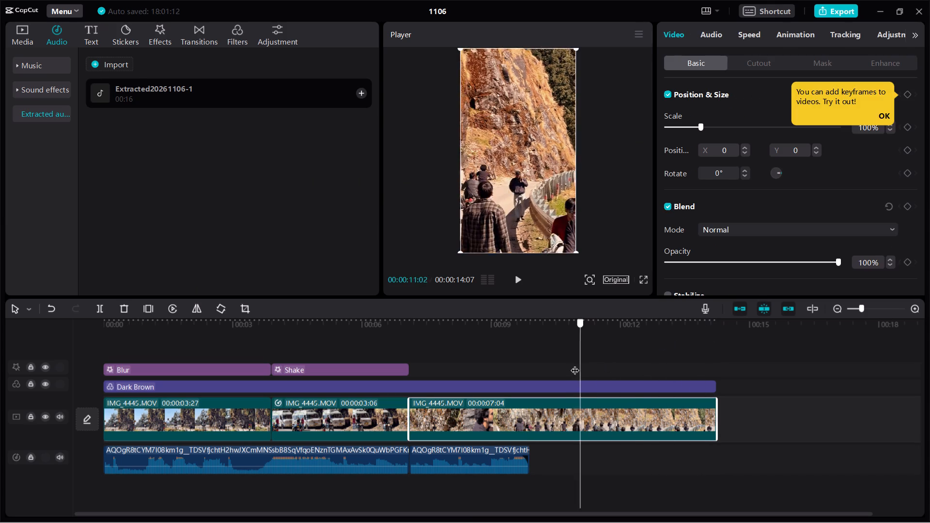
left_click_drag(575, 364, 527, 358)
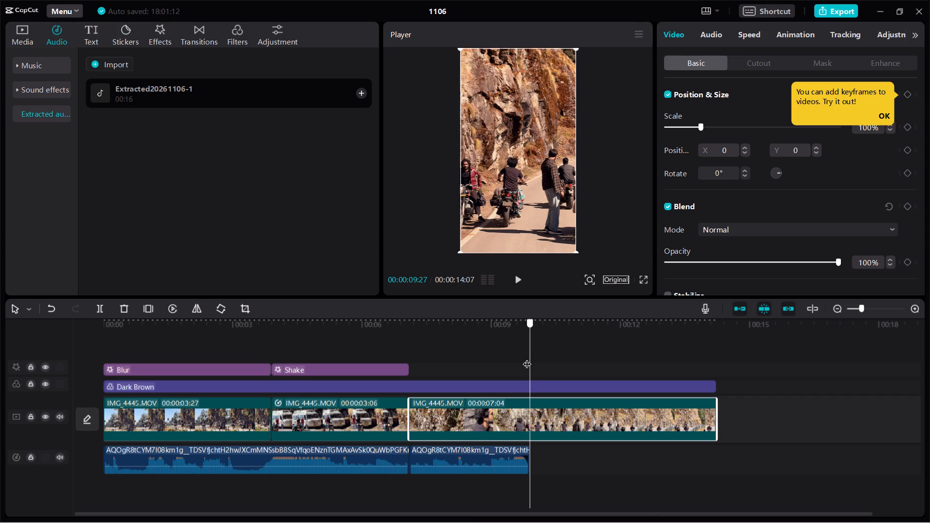
left_click_drag(527, 358, 527, 358)
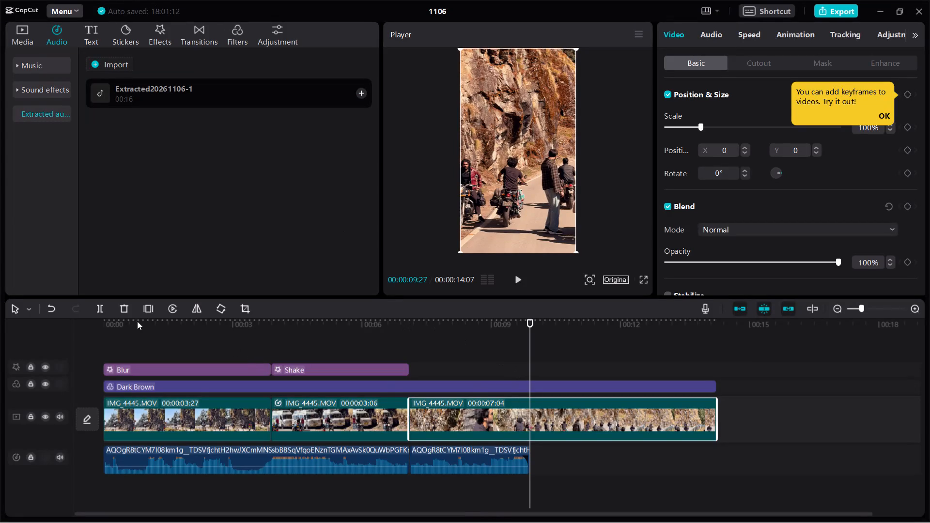
left_click(103, 309)
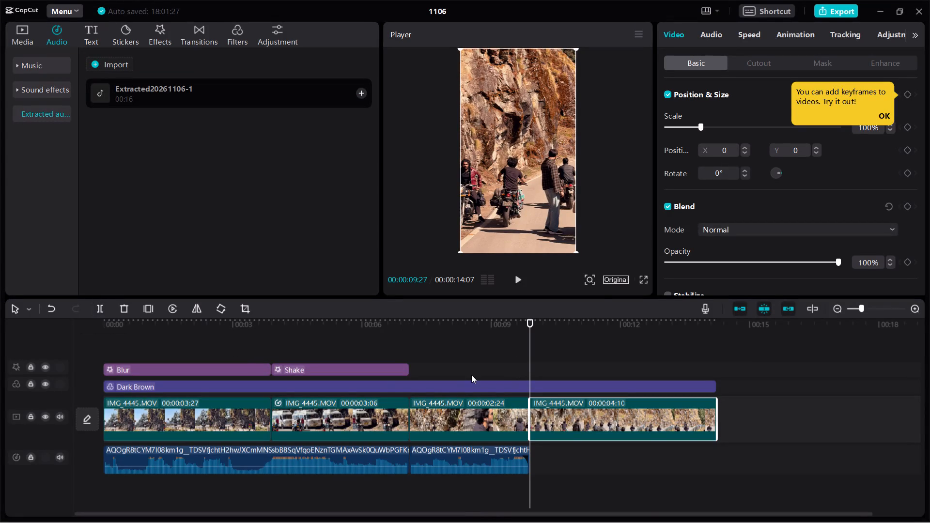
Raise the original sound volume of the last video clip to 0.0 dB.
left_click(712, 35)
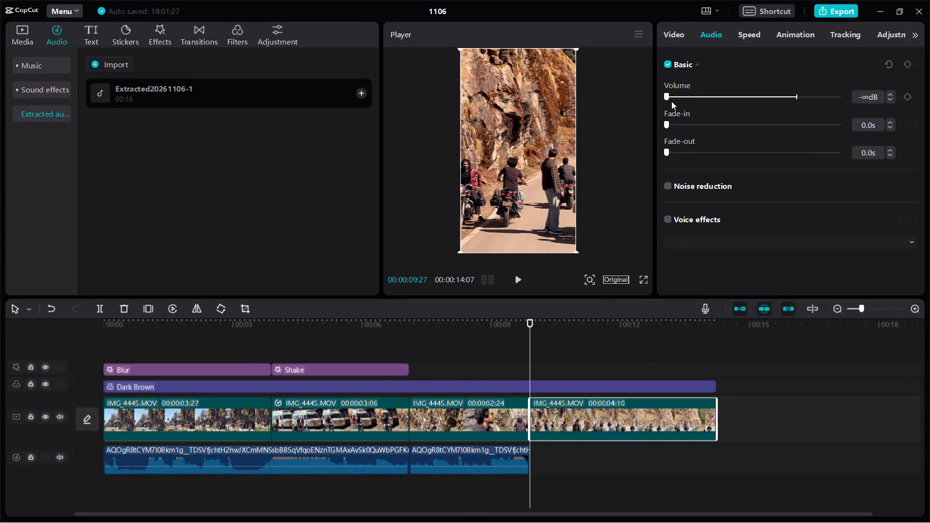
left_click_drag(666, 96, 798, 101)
Play the third and last video clips twice to check the change from background audio to original sound.
left_click_drag(527, 351, 484, 354)
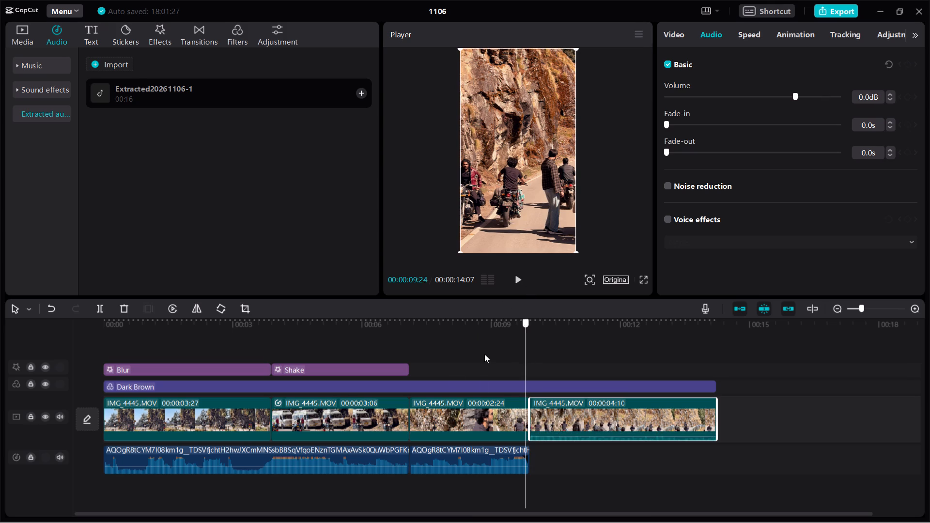
left_click_drag(484, 354, 424, 357)
left_click(520, 277)
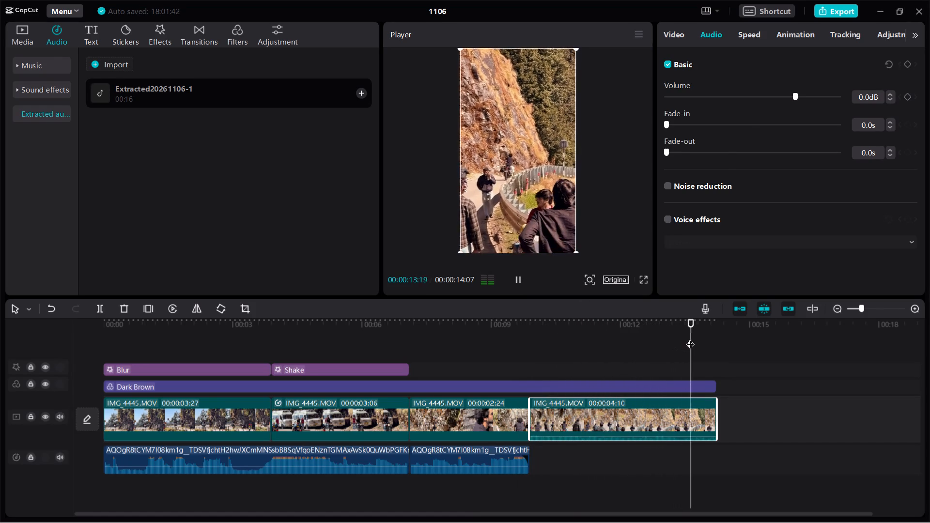
left_click_drag(690, 338, 579, 338)
left_click_drag(718, 344, 450, 342)
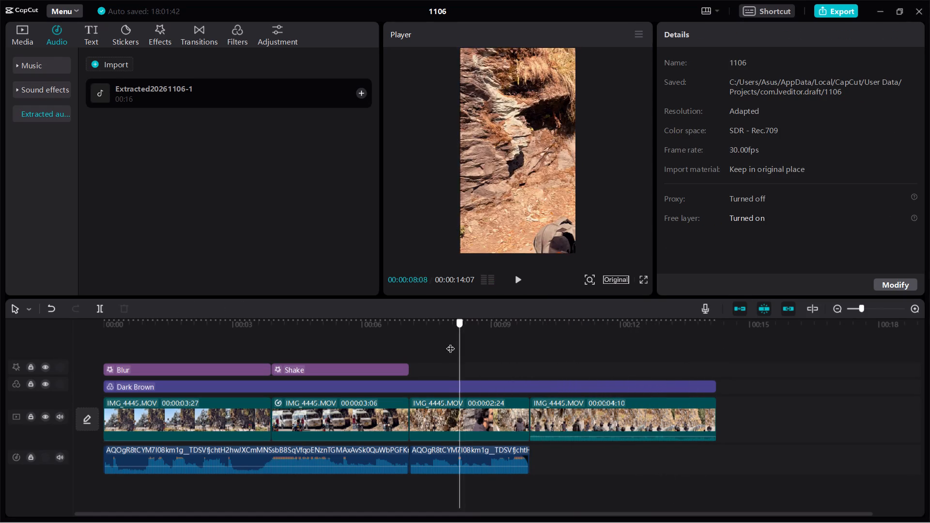
left_click_drag(450, 342, 409, 343)
left_click(516, 286)
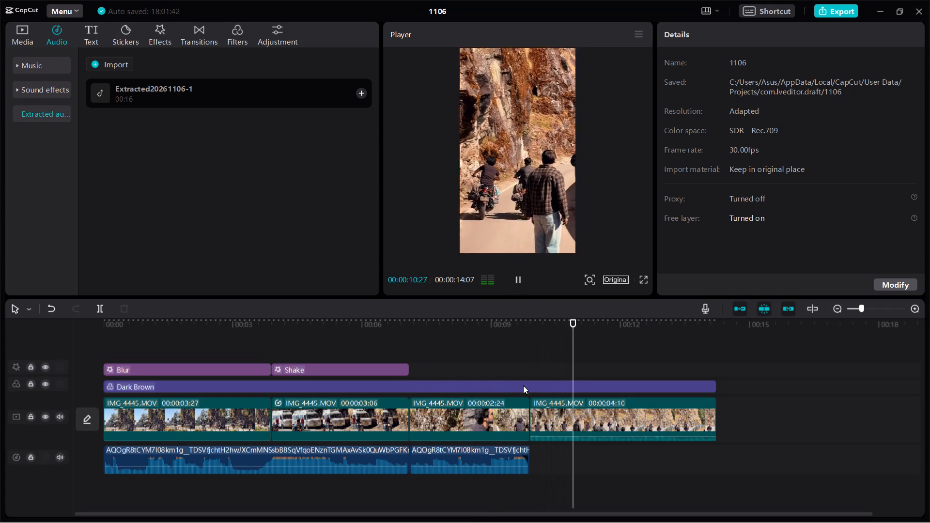
Delete the last video clip, which follows the end of the background audio.
left_click(555, 410)
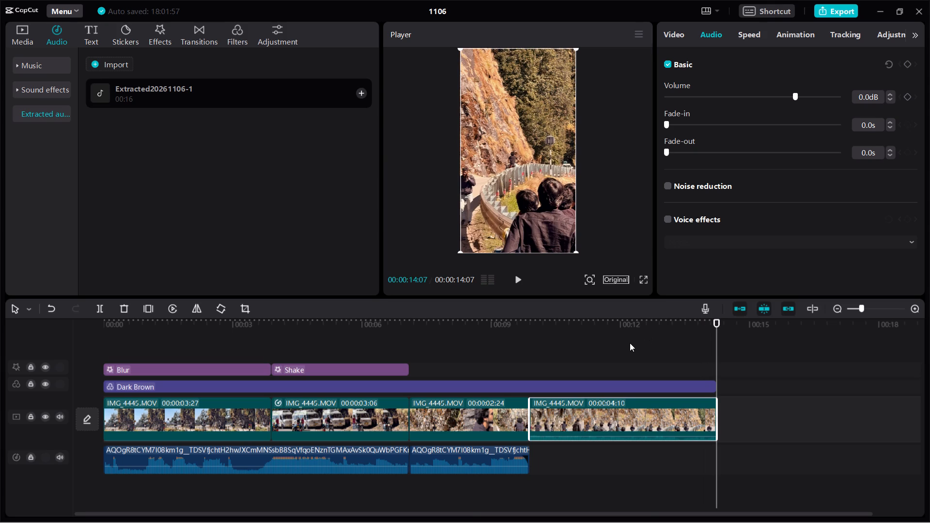
left_click(126, 309)
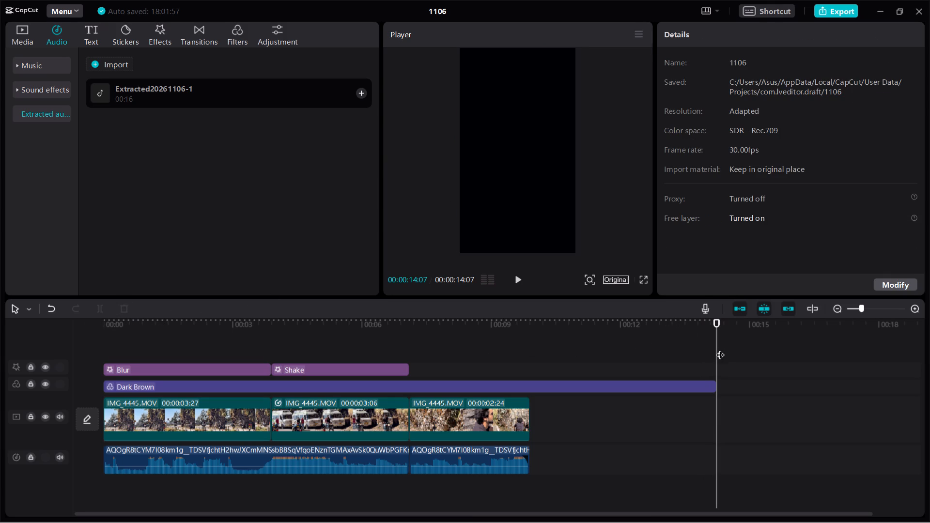
Split the Dark Brown filter at 00:00:09:27 and delete the part extending past the video.
left_click_drag(717, 347, 530, 356)
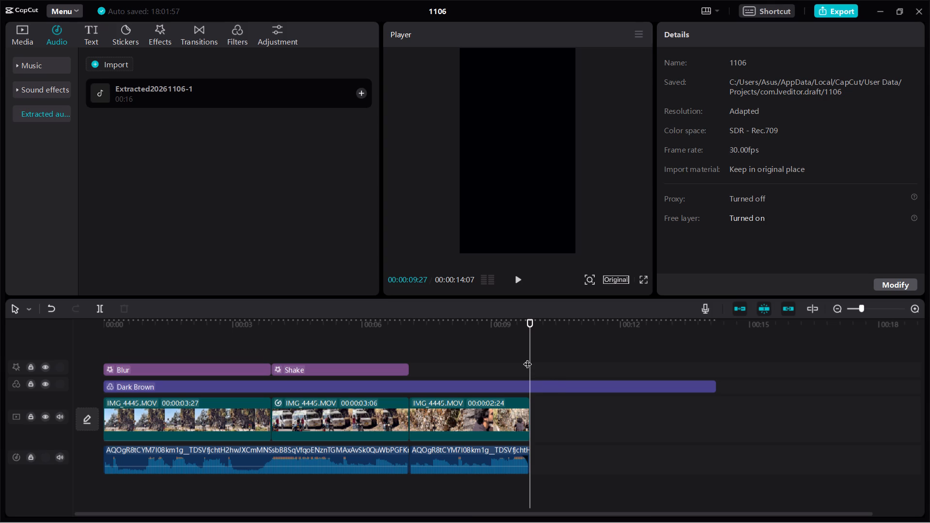
left_click(555, 385)
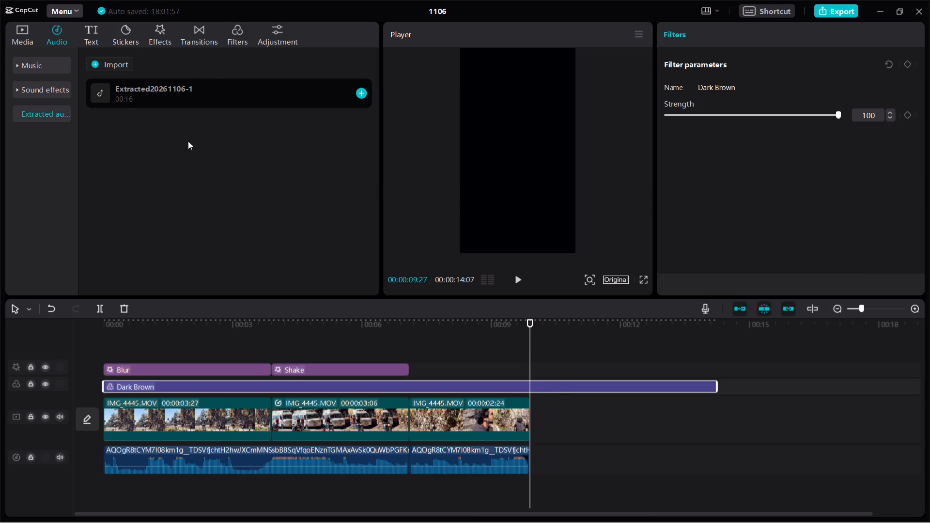
left_click(98, 315)
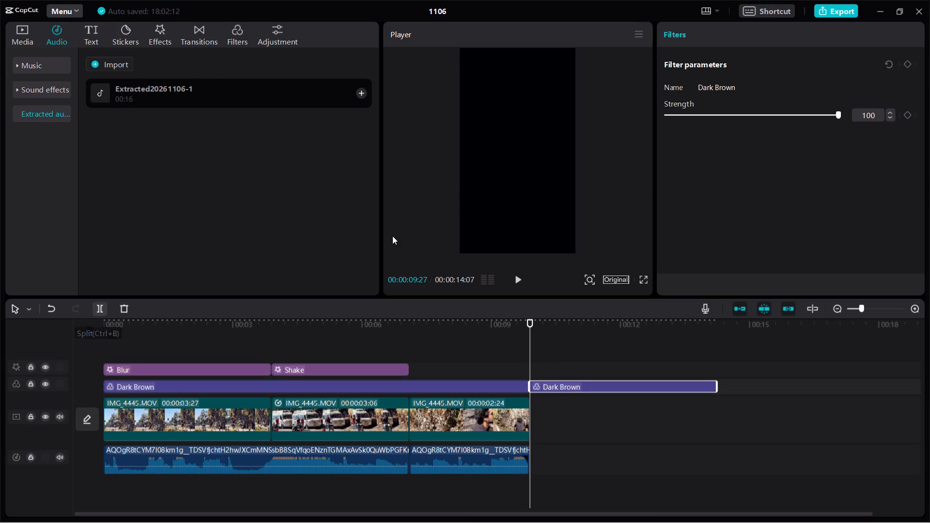
left_click(119, 311)
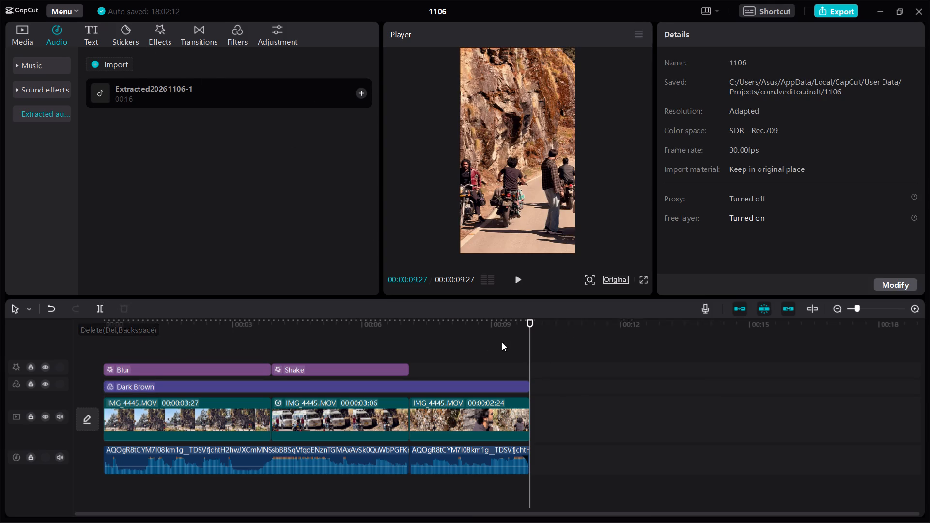
Play the whole video full screen from the start to check the finished cut.
left_click_drag(532, 354, 282, 324)
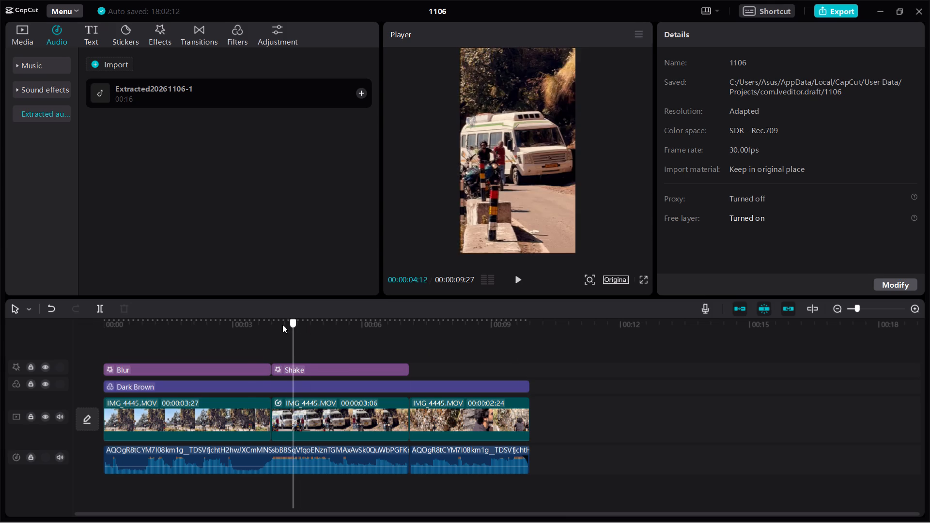
left_click_drag(282, 324, 102, 330)
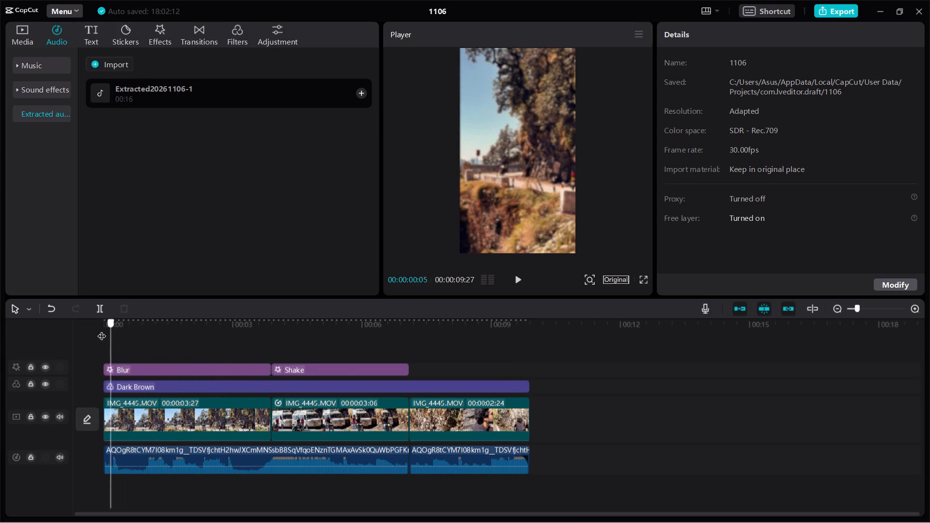
left_click_drag(102, 330, 67, 329)
left_click(641, 279)
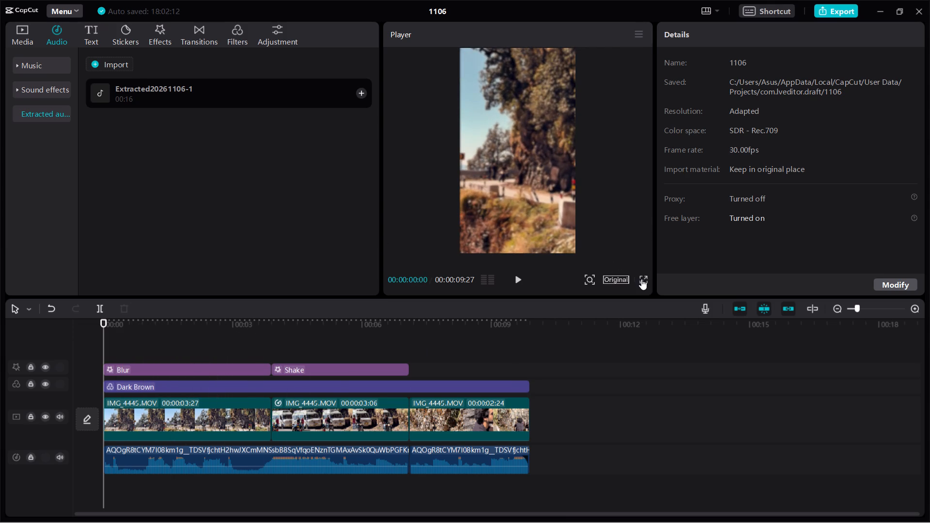
key("space")
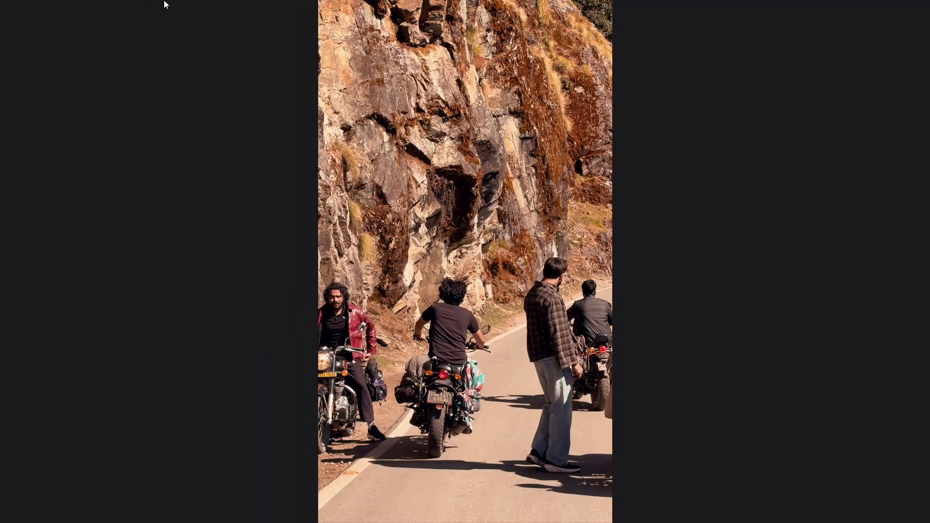
key("Escape")
left_click(290, 264)
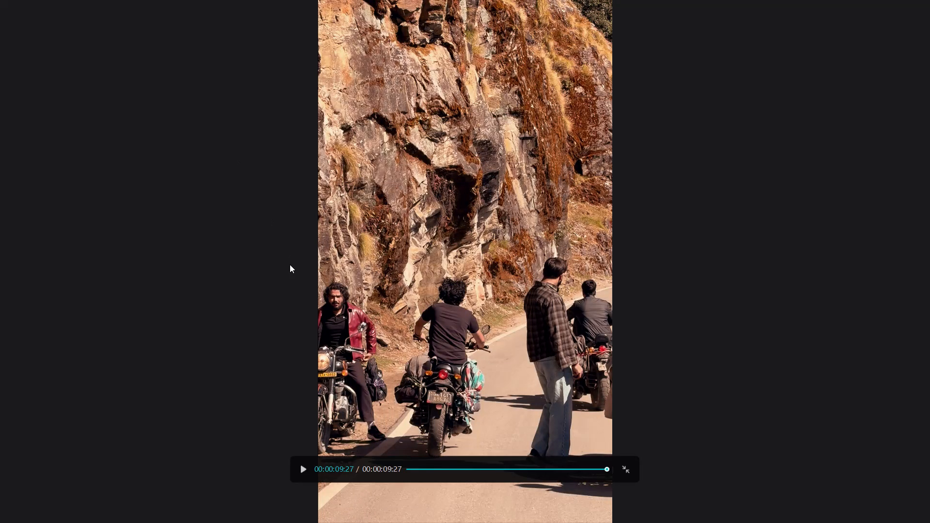
key("Escape")
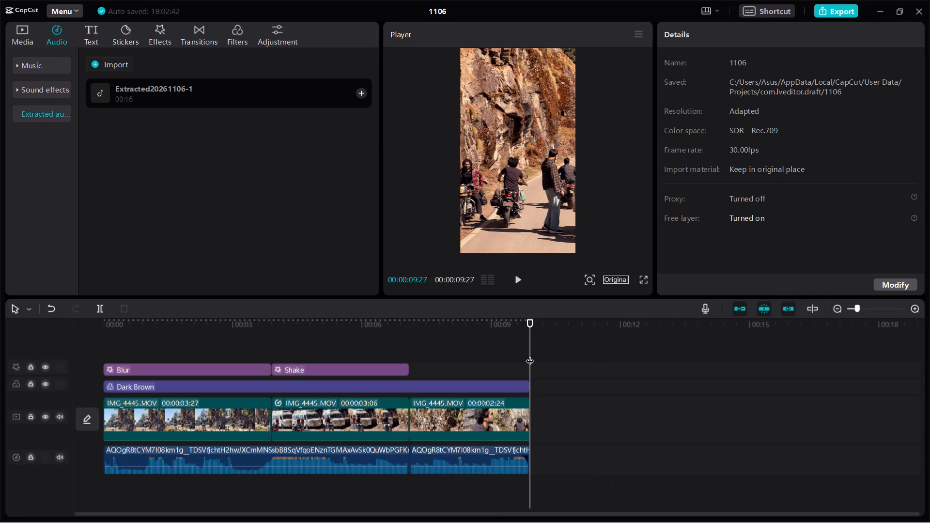
Add a default text clip at the start of the timeline, at 00:00:00:00.
left_click_drag(530, 355, 259, 286)
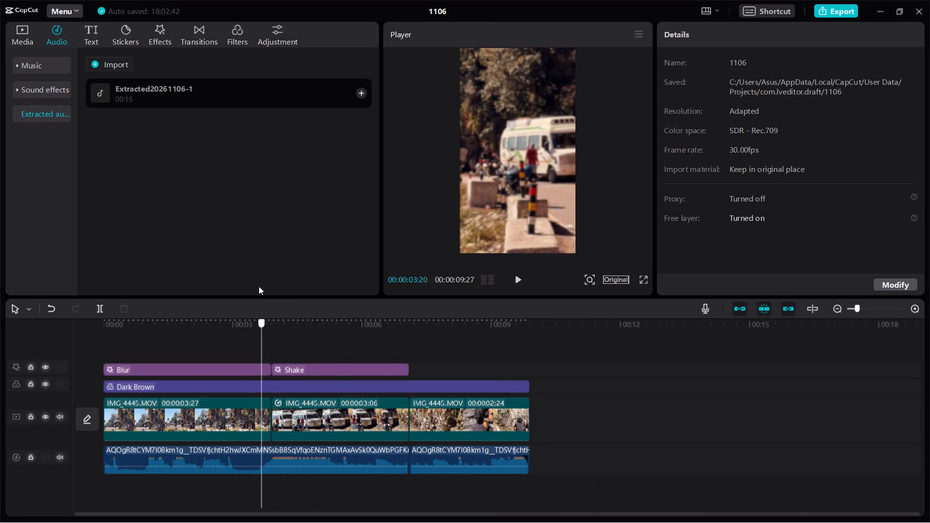
left_click_drag(259, 286, 81, 275)
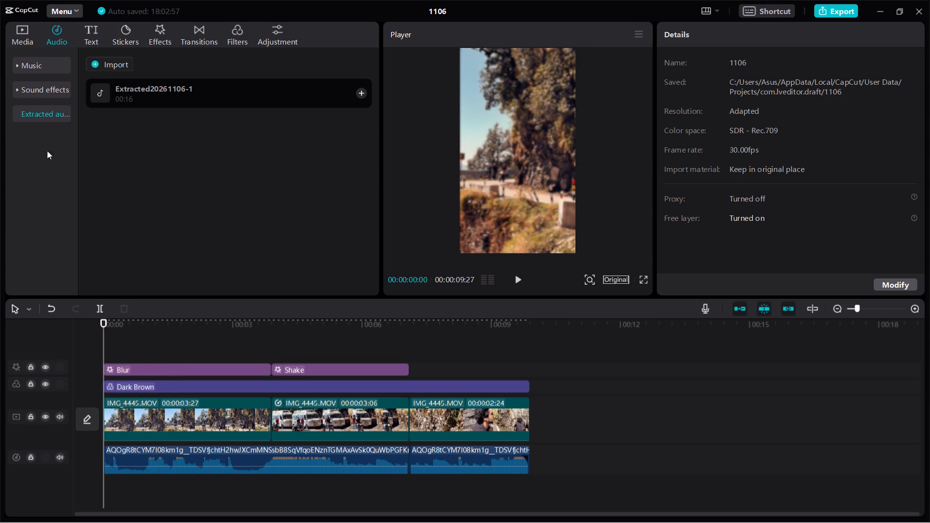
left_click(97, 33)
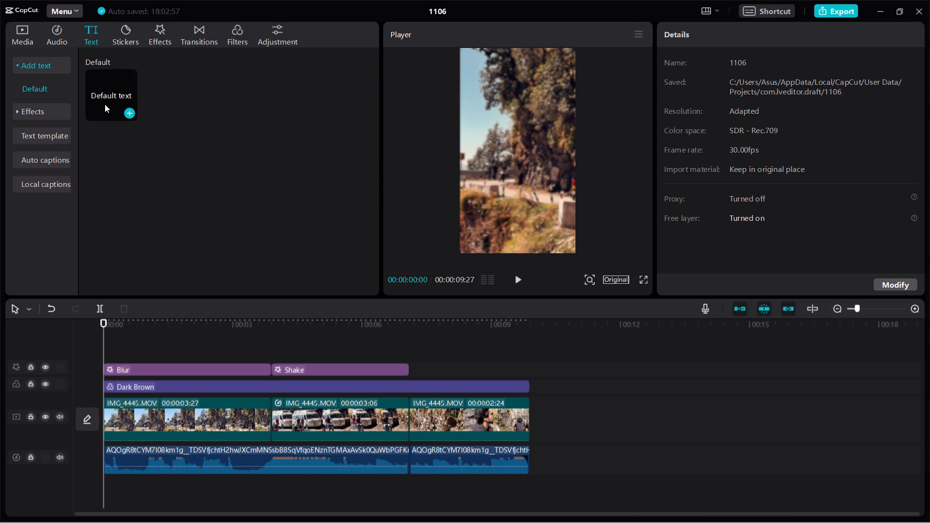
left_click(130, 111)
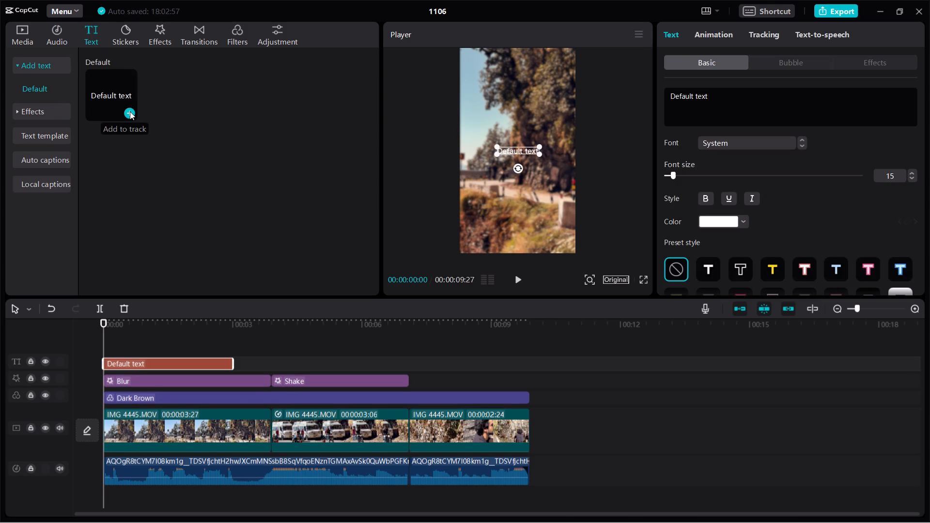
Replace the default text's wording with "I".
left_click_drag(728, 88, 573, 95)
left_click(726, 96)
key("BackSpace")
key("BackSpace")
key("BackSpace")
key("BackSpace")
key("BackSpace")
key("BackSpace")
key("BackSpace")
key("BackSpace")
key("BackSpace")
key("BackSpace")
key("BackSpace")
key("BackSpace")
key("BackSpace")
key("BackSpace")
key("BackSpace")
key("BackSpace")
key("BackSpace")
key("BackSpace")
key("BackSpace")
key("BackSpace")
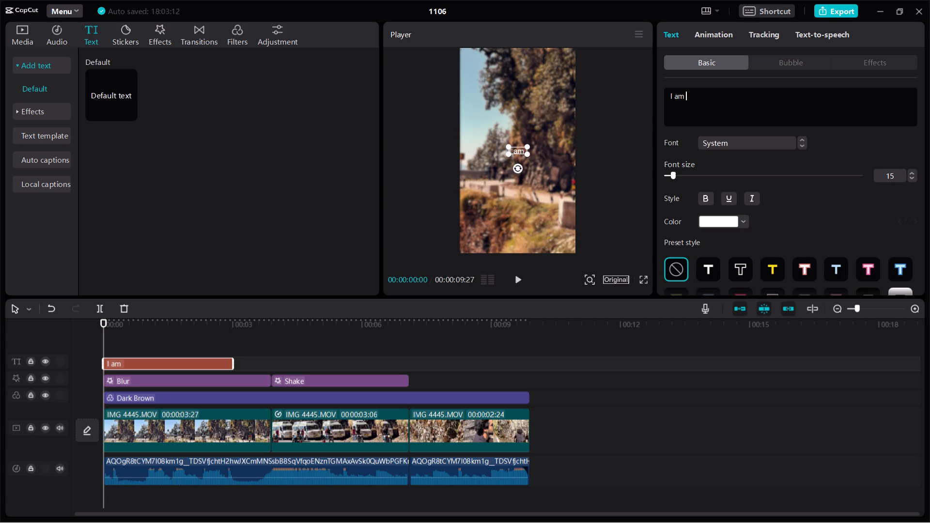
key("BackSpace")
key("BackSpace")
key("BackSpace")
key("BackSpace")
key("BackSpace")
key("BackSpace")
key("BackSpace")
key("BackSpace")
key("BackSpace")
key("BackSpace")
key("BackSpace")
key("BackSpace")
key("BackSpace")
key("BackSpace")
key("BackSpace")
key("BackSpace")
key("BackSpace")
key("BackSpace")
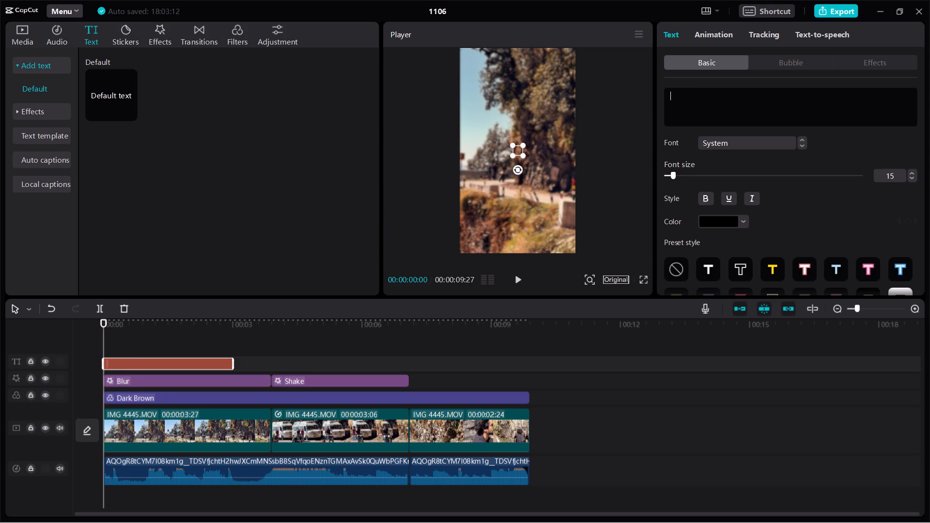
key("i")
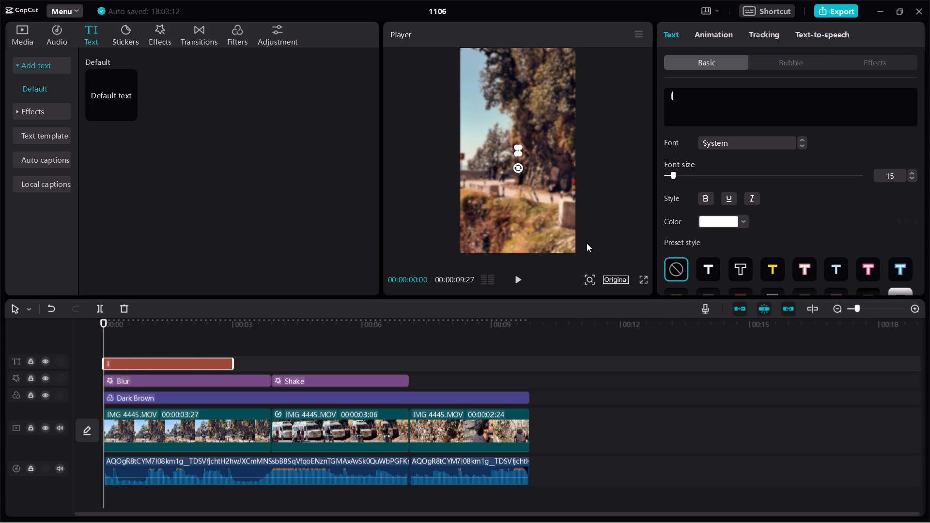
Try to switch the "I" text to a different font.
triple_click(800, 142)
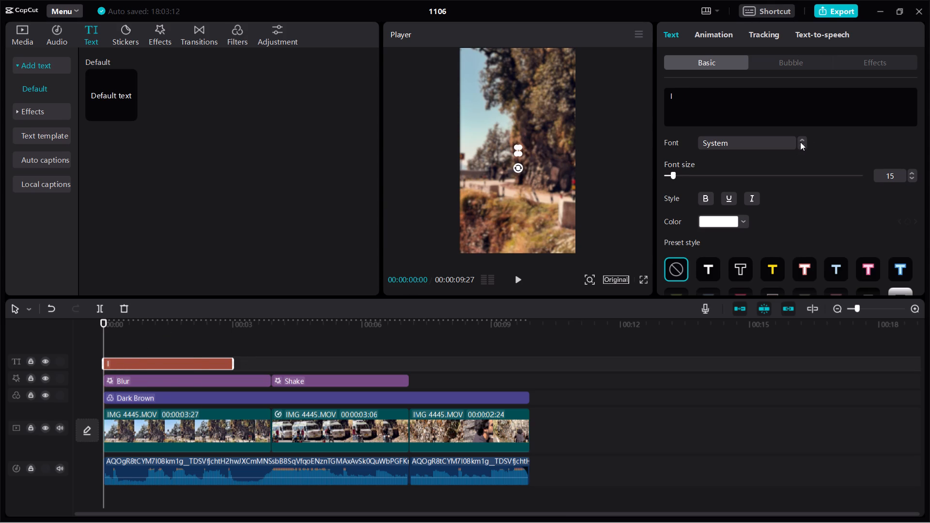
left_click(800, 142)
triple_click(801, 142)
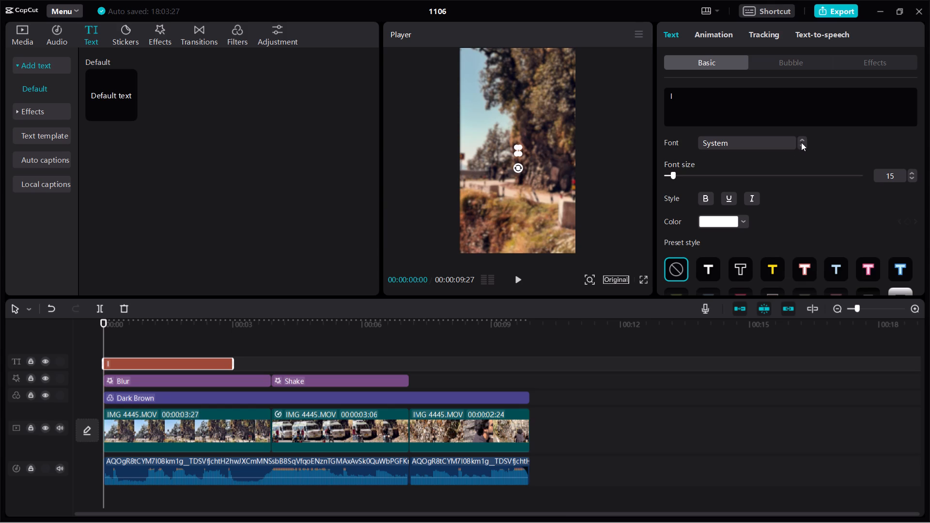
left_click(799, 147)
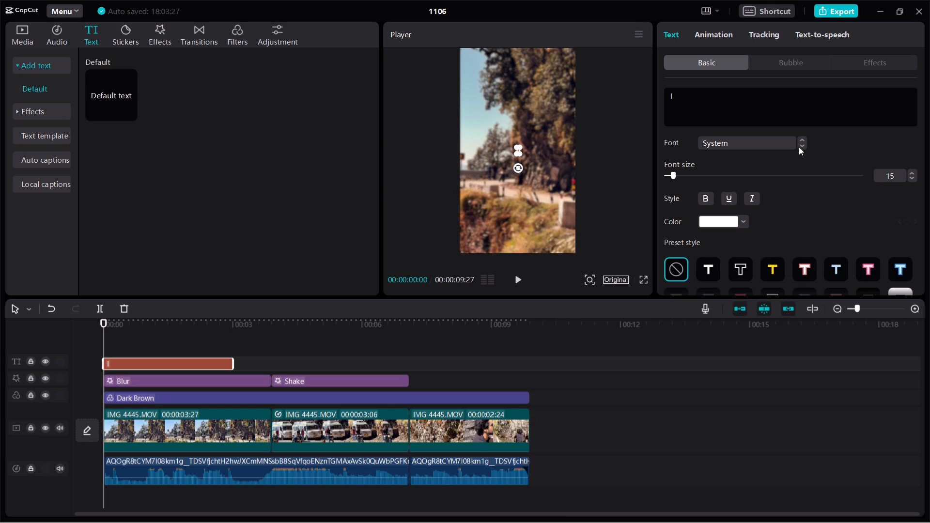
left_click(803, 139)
Enlarge the "I" text to about twice its size and move it straight up into the upper part of the frame.
left_click_drag(519, 152, 548, 152)
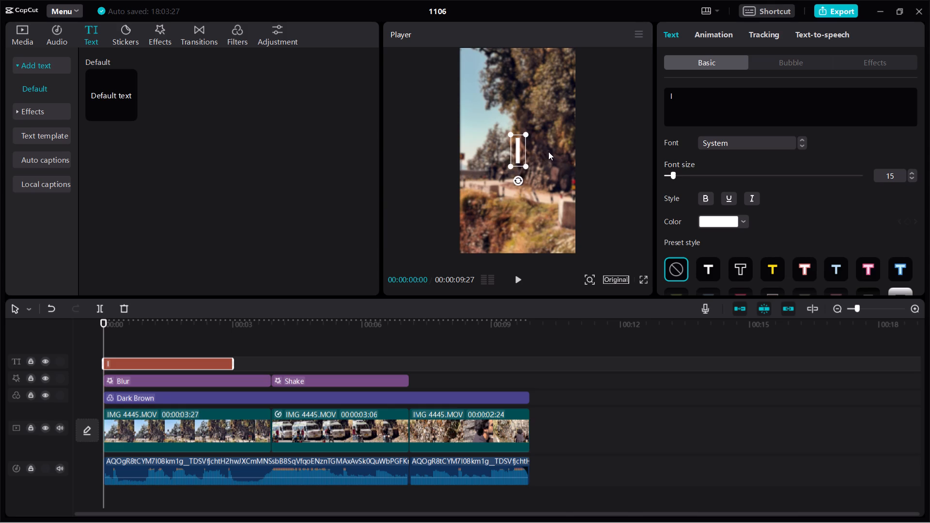
left_click_drag(548, 152, 530, 151)
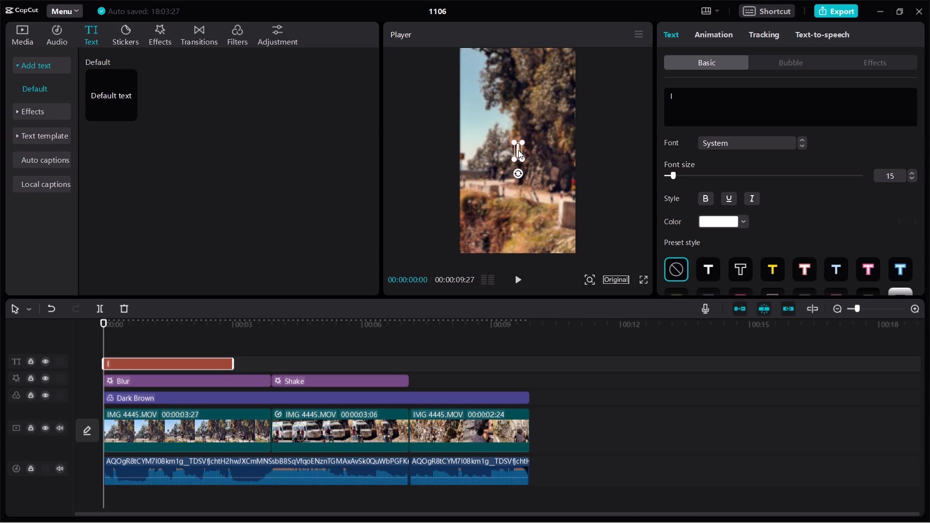
left_click_drag(518, 149, 516, 95)
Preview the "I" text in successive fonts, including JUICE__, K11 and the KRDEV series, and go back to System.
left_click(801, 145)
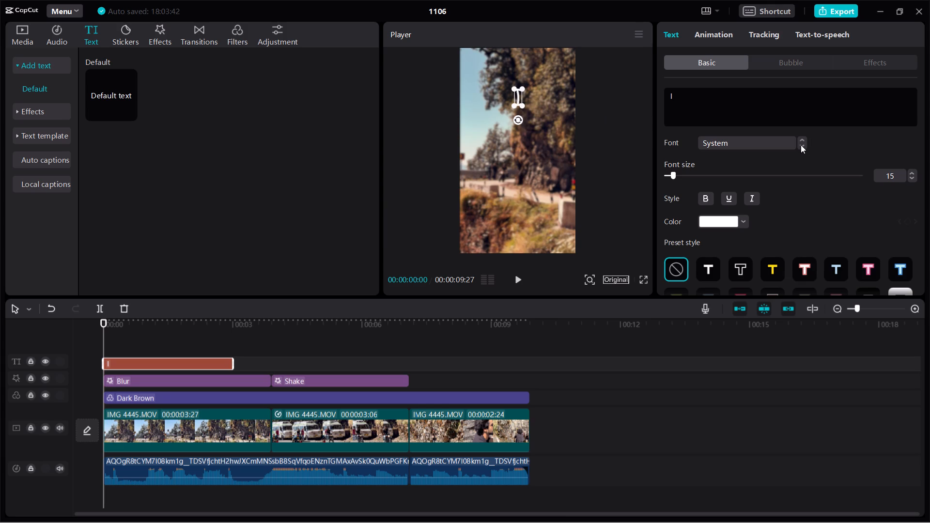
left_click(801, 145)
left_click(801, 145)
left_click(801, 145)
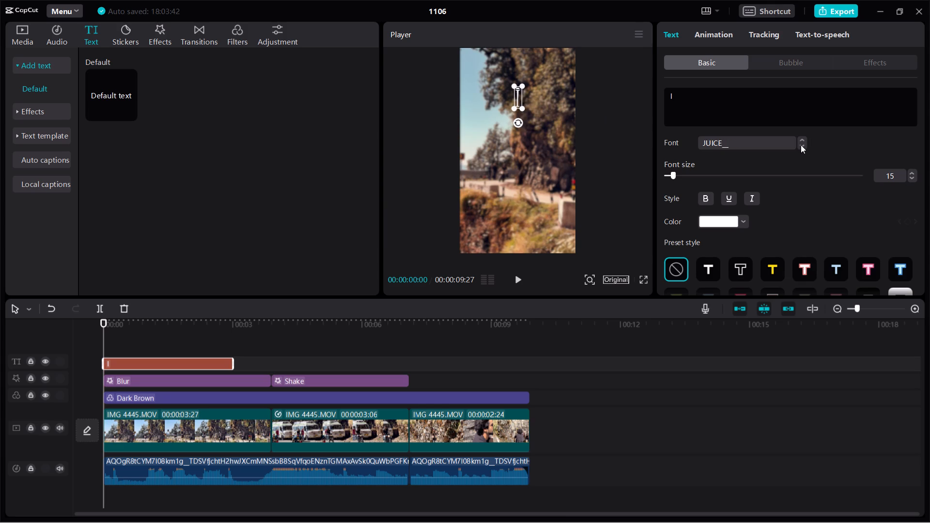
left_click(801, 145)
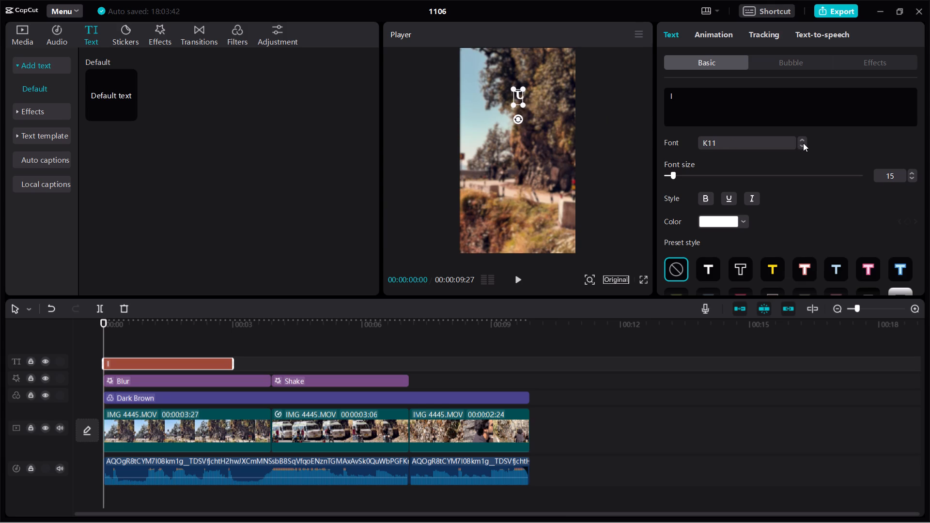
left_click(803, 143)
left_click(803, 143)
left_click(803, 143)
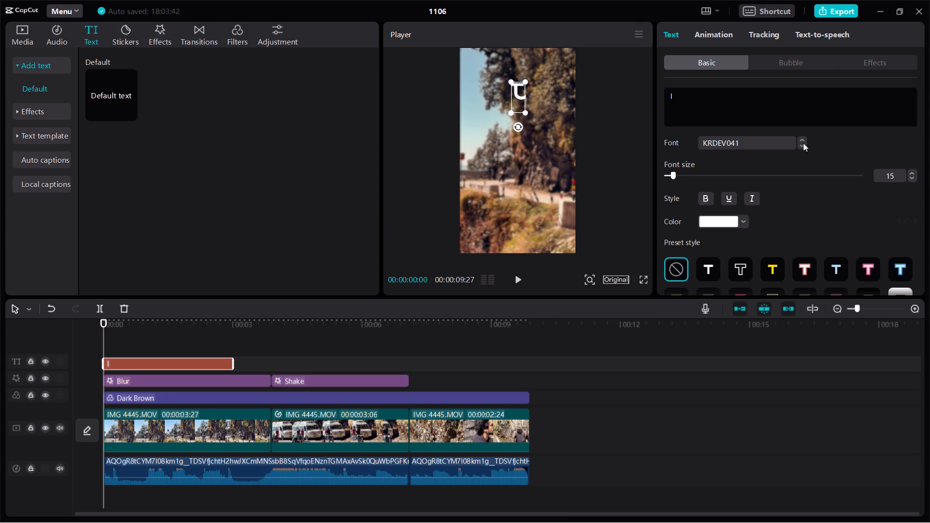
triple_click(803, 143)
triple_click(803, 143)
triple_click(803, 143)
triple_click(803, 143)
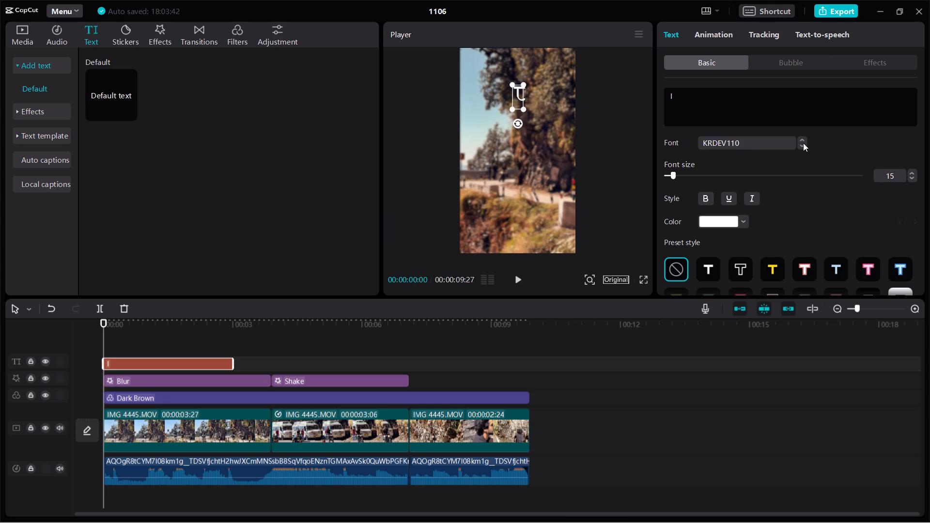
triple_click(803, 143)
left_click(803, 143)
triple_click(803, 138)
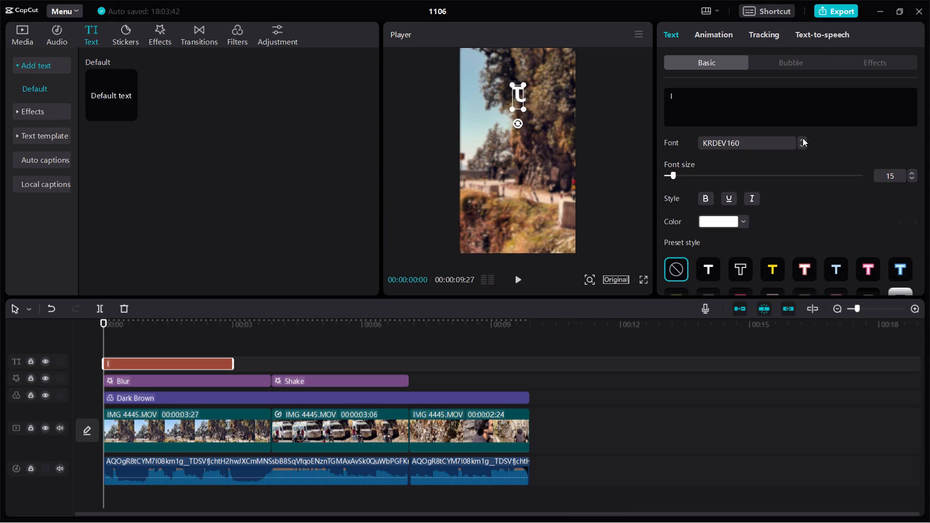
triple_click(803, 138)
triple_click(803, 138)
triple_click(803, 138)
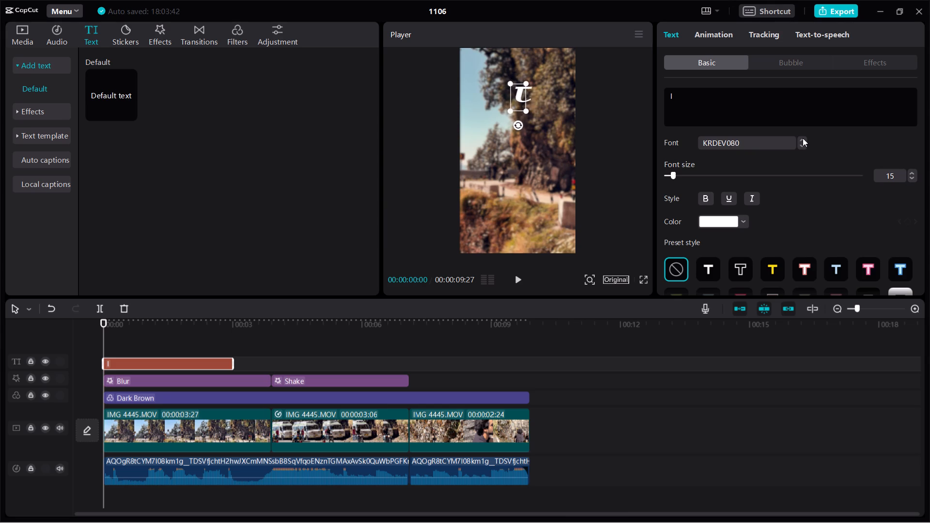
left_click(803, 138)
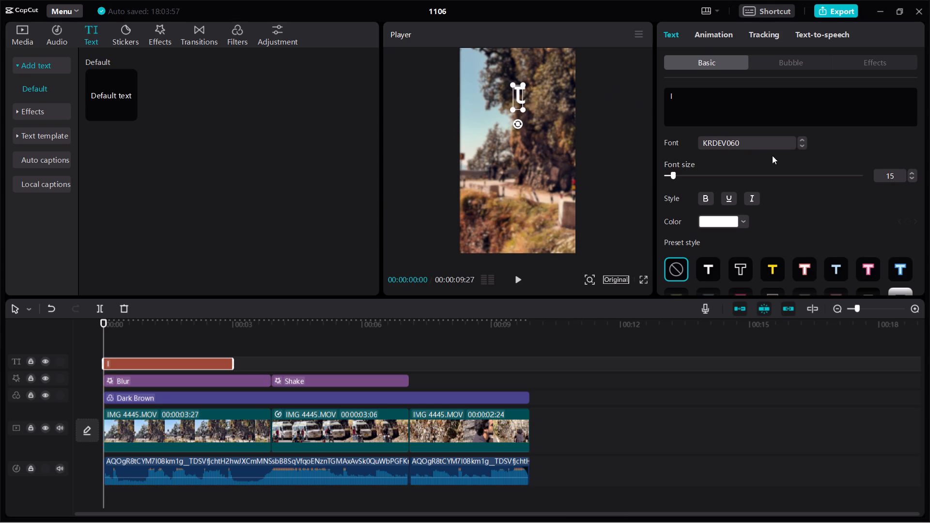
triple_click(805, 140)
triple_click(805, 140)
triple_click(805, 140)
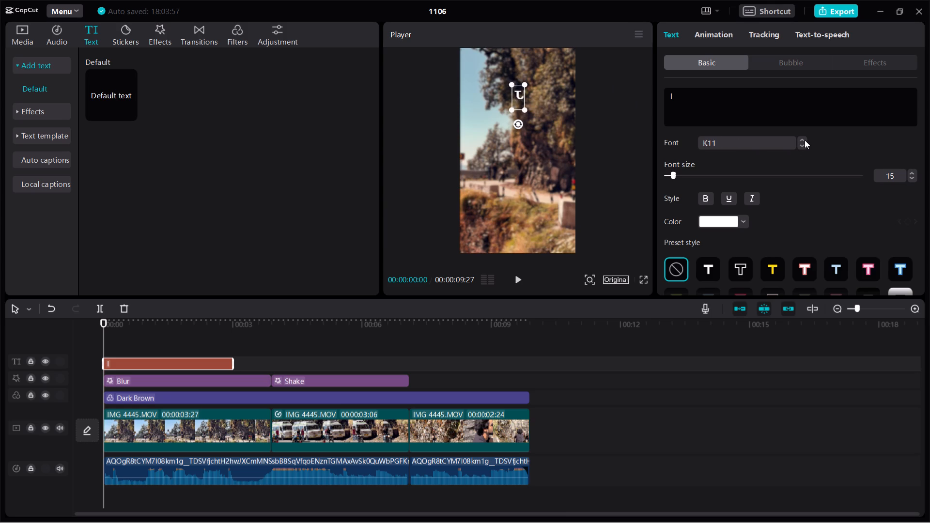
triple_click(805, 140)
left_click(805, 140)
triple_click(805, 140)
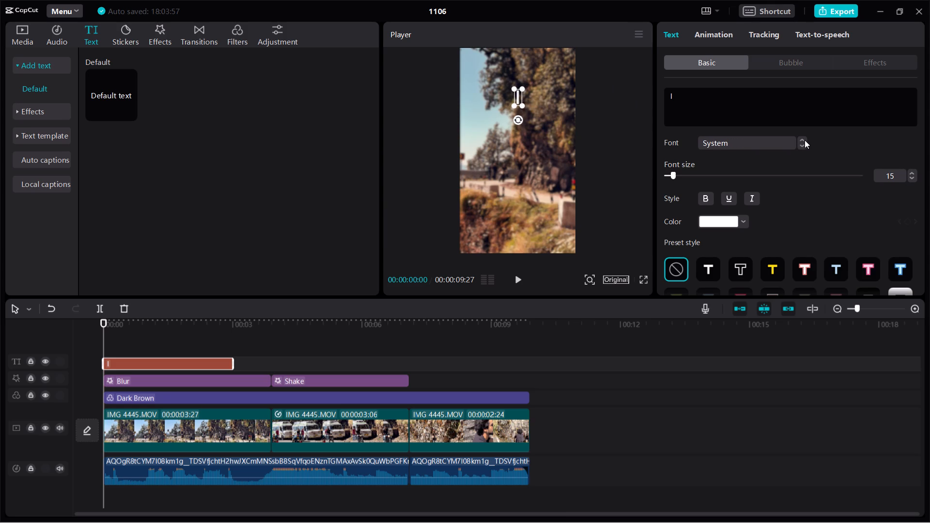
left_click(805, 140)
Preview the "I" text in further fonts, including Courier New, DejaVu, Franklin Gothic, Georgia, Gill Sans MT, Lucida Bright and Malgun Gothic.
left_click(800, 146)
left_click_drag(800, 146, 744, 146)
left_click(744, 146)
scroll(742, 260, "down", 20)
scroll(742, 260, "down", 20)
scroll(742, 260, "down", 5)
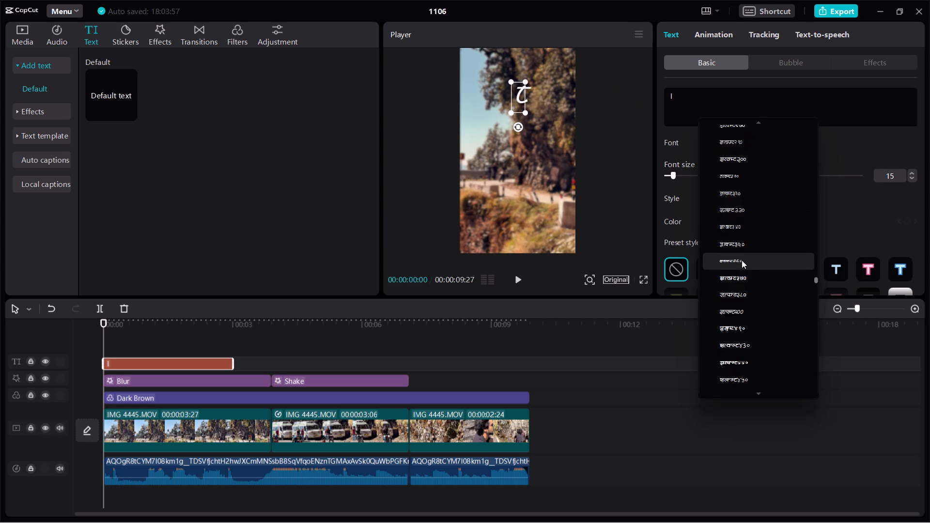
scroll(742, 260, "down", 3)
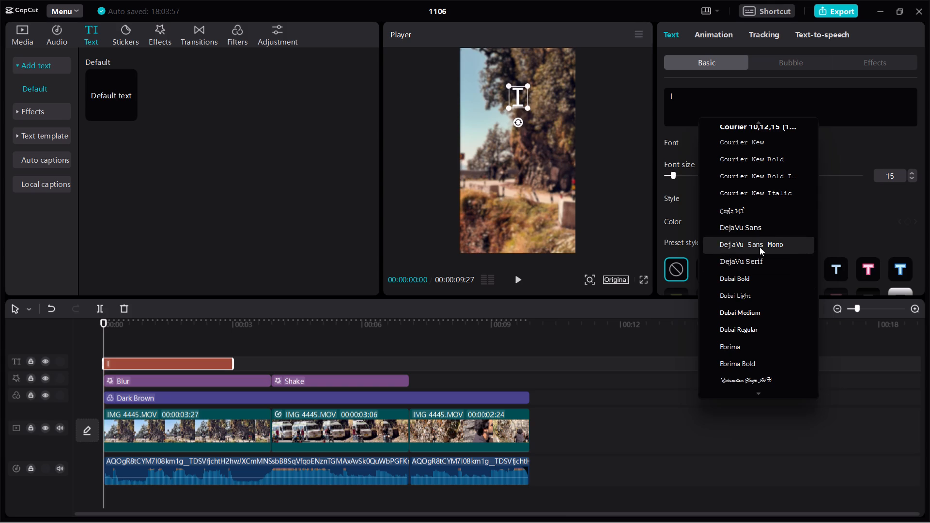
scroll(749, 193, "down", 1)
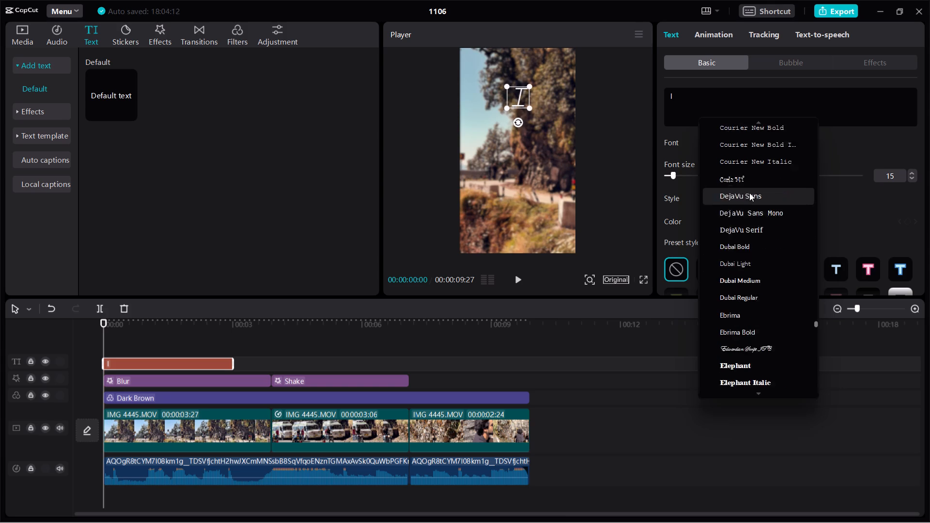
scroll(749, 193, "down", 1)
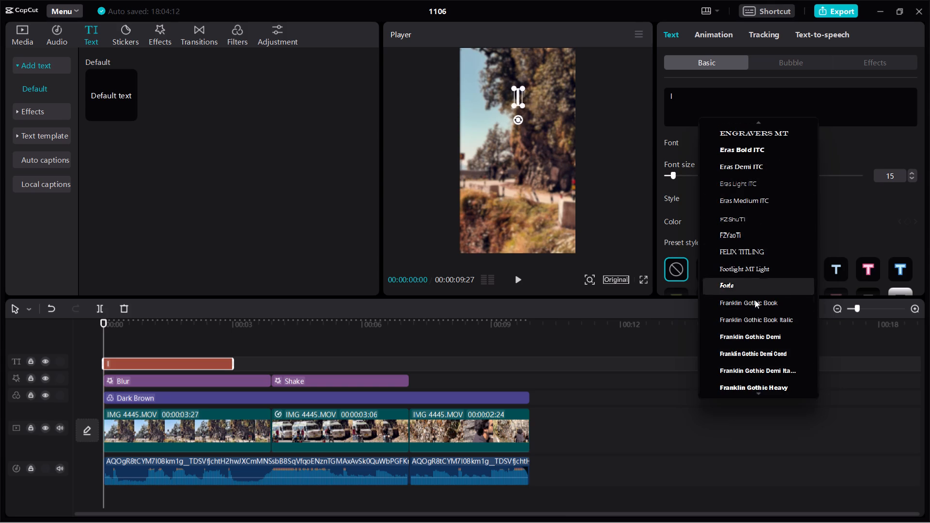
scroll(752, 320, "down", 1)
scroll(752, 320, "up", 1, "ctrl")
scroll(752, 320, "down", 1, "ctrl")
scroll(752, 320, "up", 1, "ctrl")
scroll(752, 320, "down", 2, "ctrl")
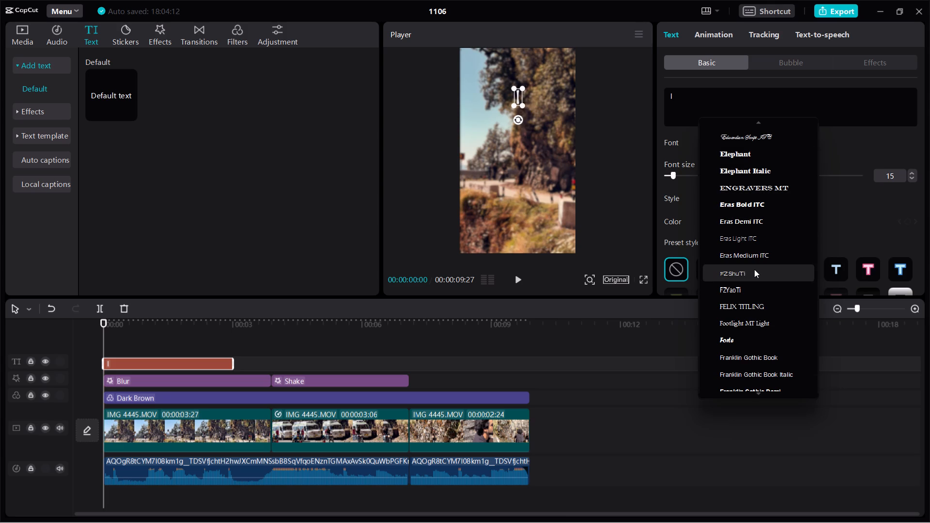
scroll(754, 269, "down", 2)
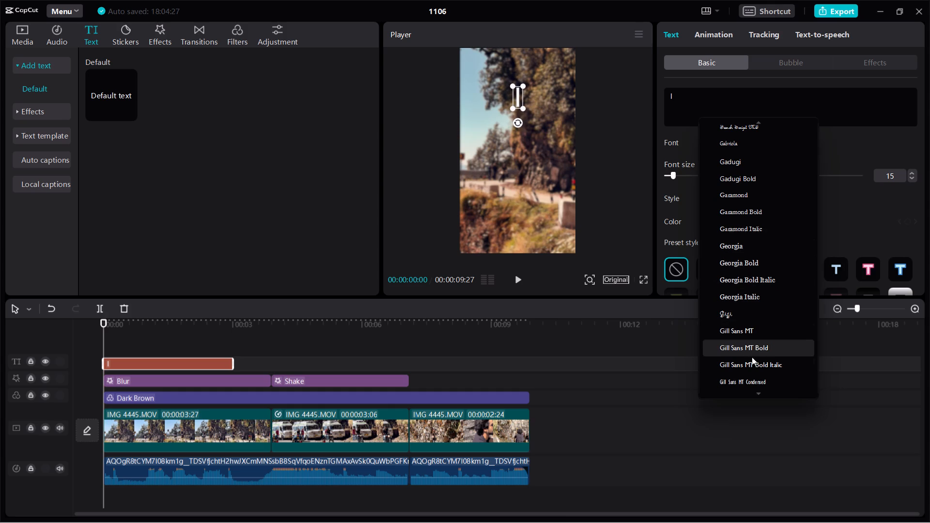
scroll(751, 363, "down", 4)
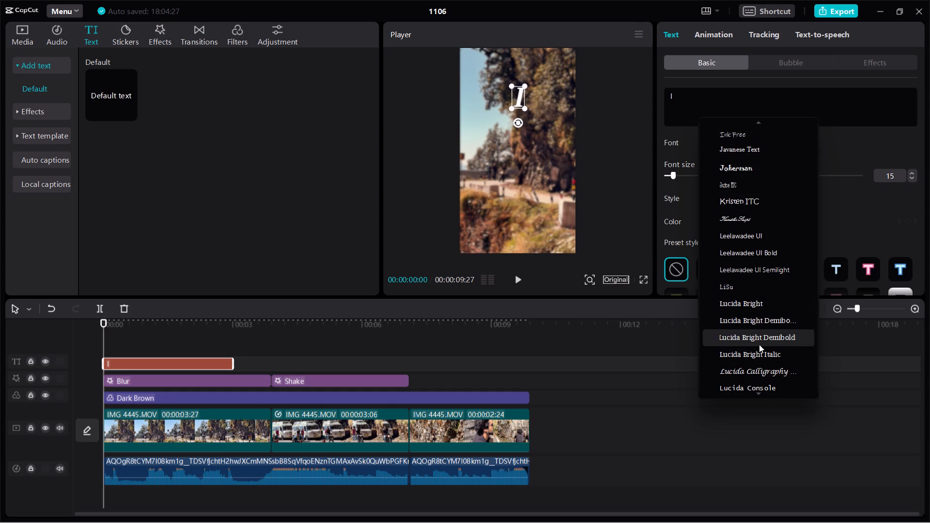
scroll(762, 318, "down", 3)
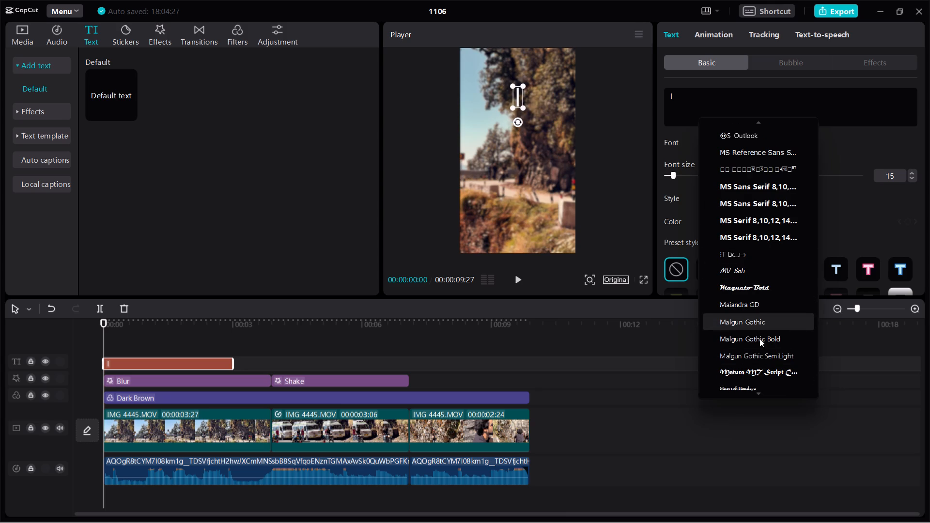
scroll(759, 338, "up", 5)
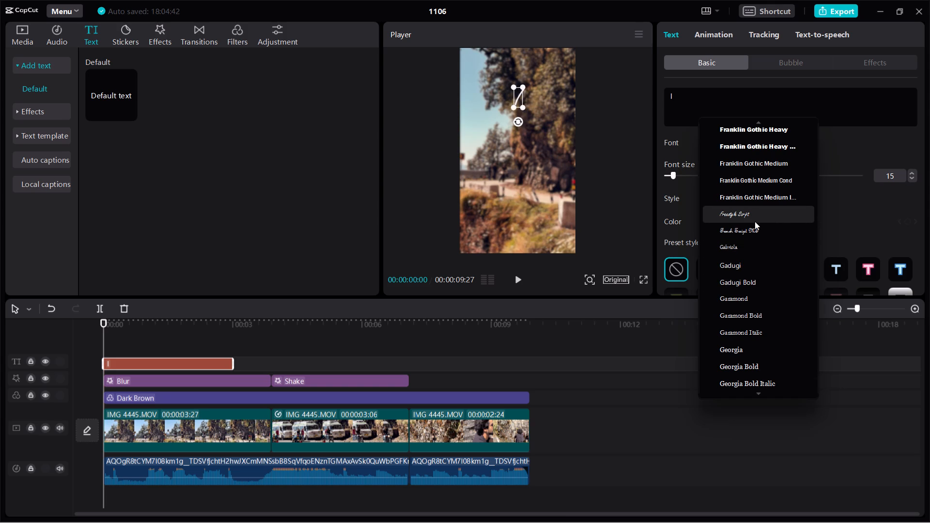
scroll(732, 152, "up", 1)
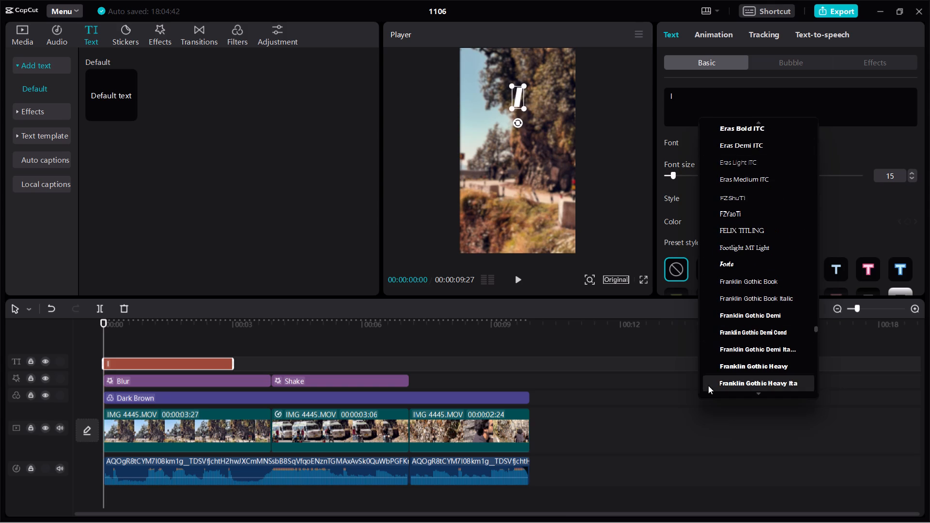
Search the computer for "k" from the Windows taskbar and open the best match.
left_click(384, 508)
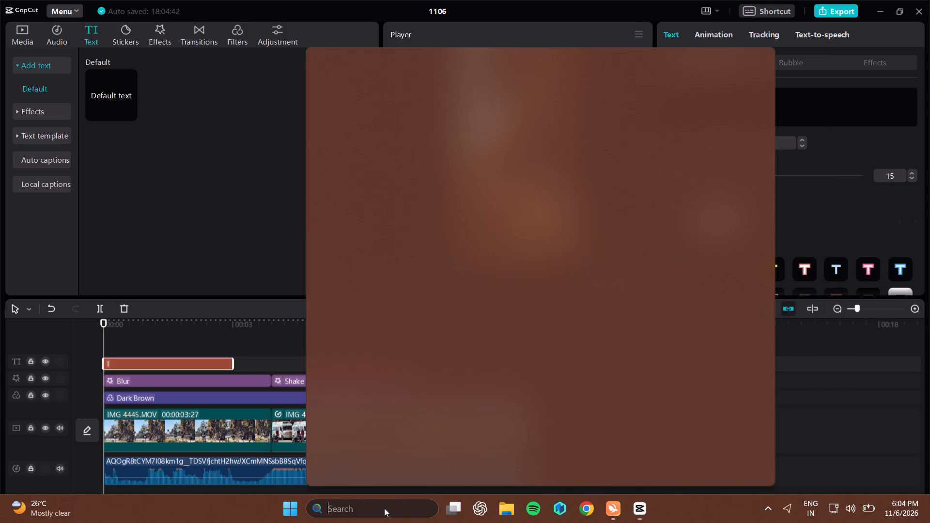
key("k")
left_click(398, 133)
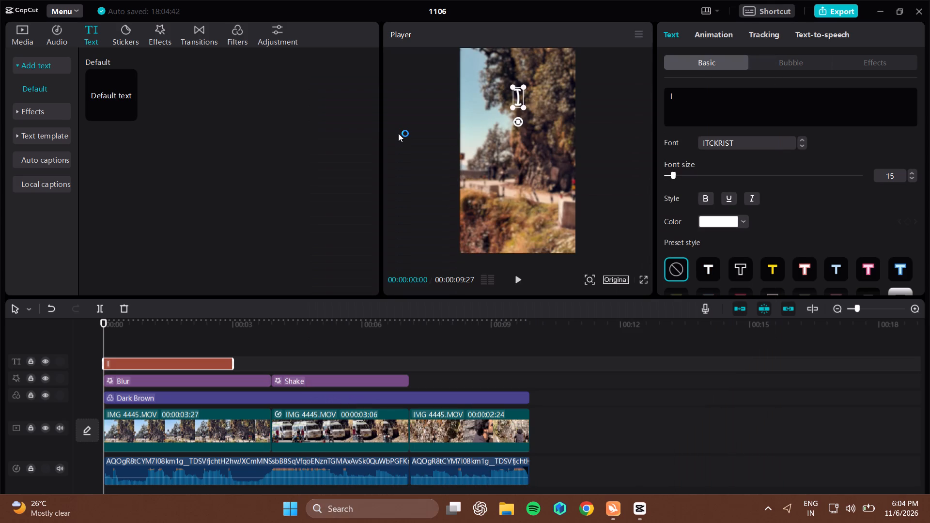
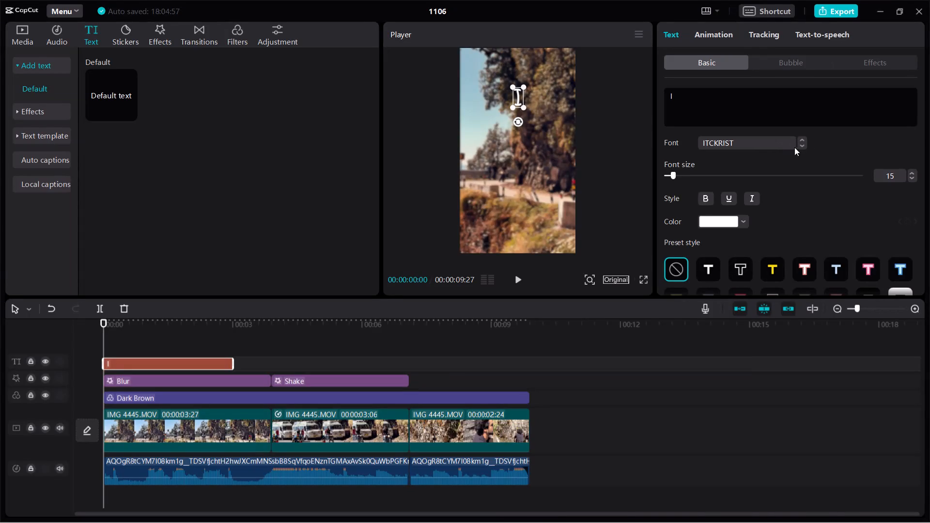
Preview the "I" text in further fonts, through the Arial, Bodoni, Bookman Old Style and Calibri families, keeping the current font.
left_click(774, 144)
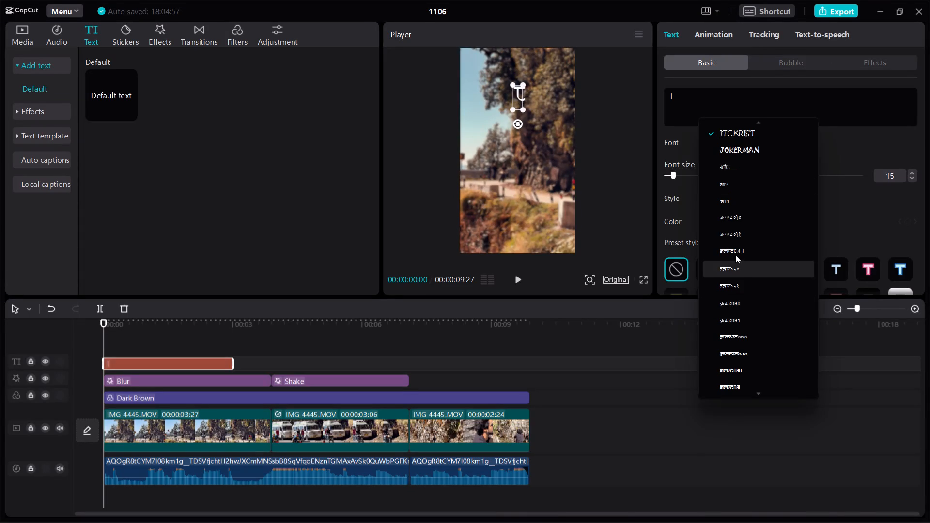
scroll(739, 306, "down", 4)
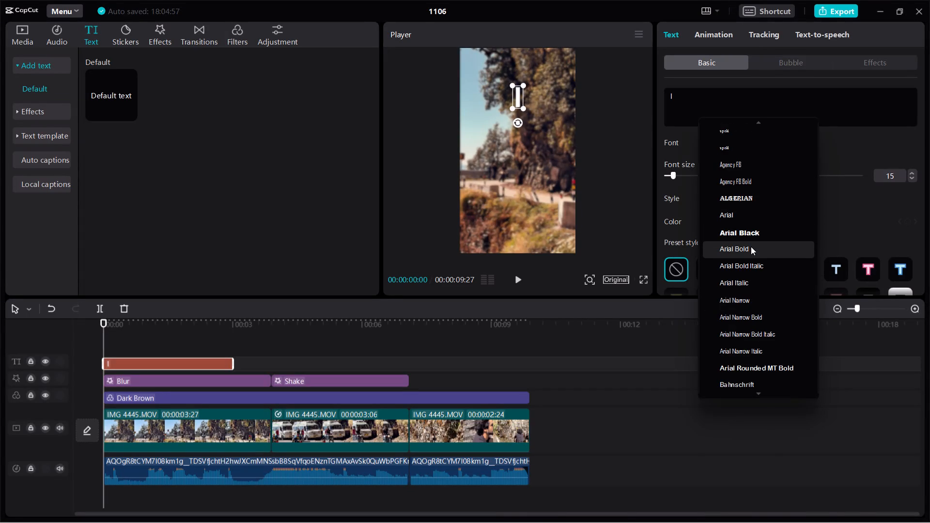
scroll(744, 327, "down", 3)
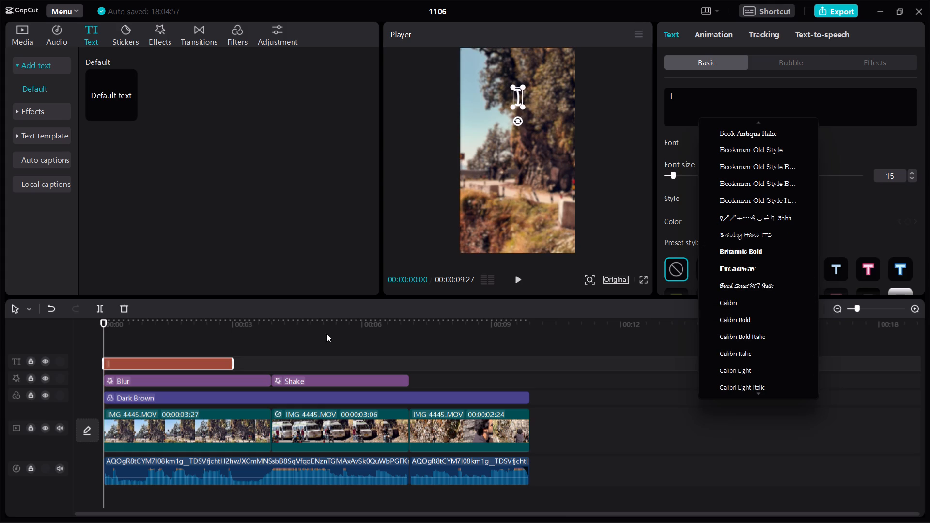
left_click(682, 93)
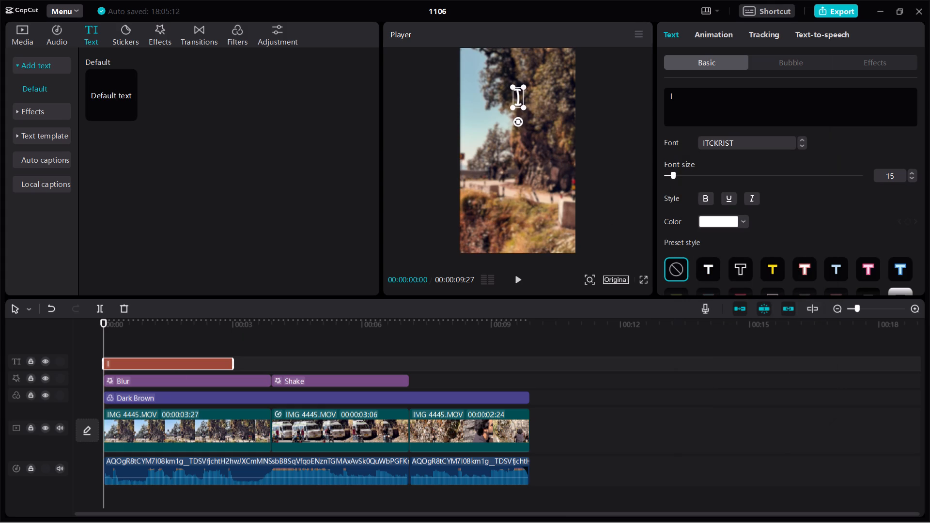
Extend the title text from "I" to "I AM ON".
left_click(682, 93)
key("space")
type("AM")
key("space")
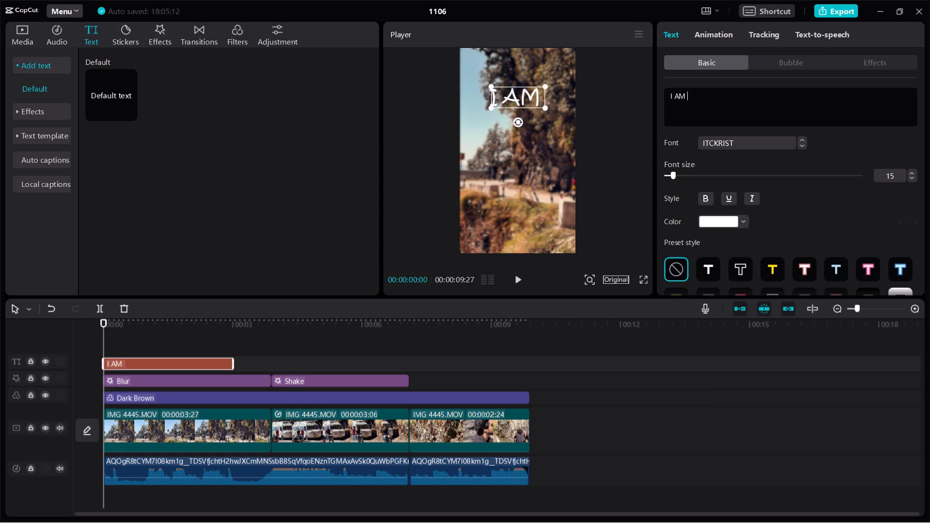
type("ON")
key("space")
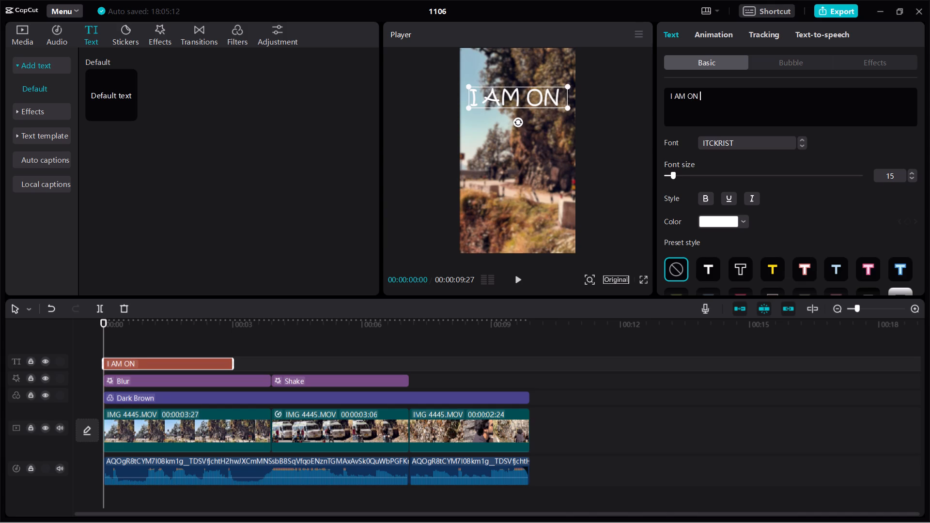
Set the title's font to Bodoni MT Poster Compressed.
left_click(752, 138)
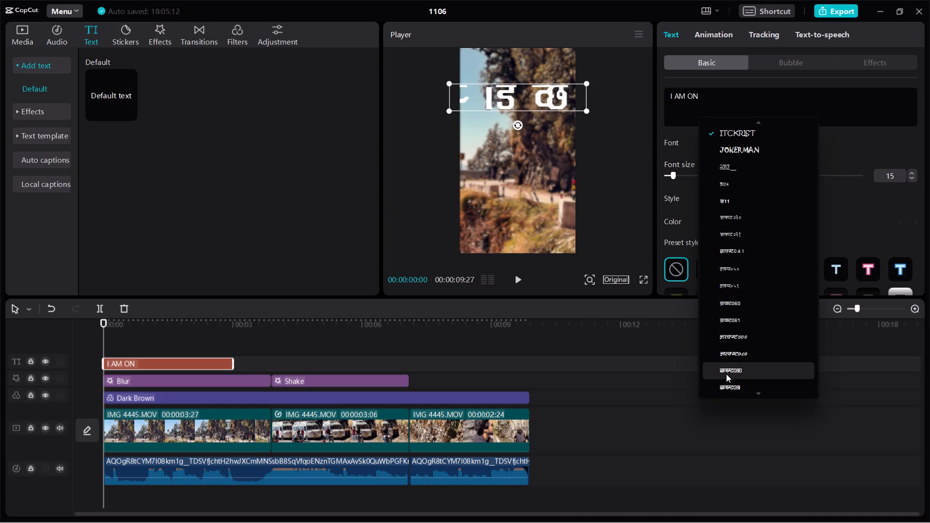
scroll(759, 321, "down", 5)
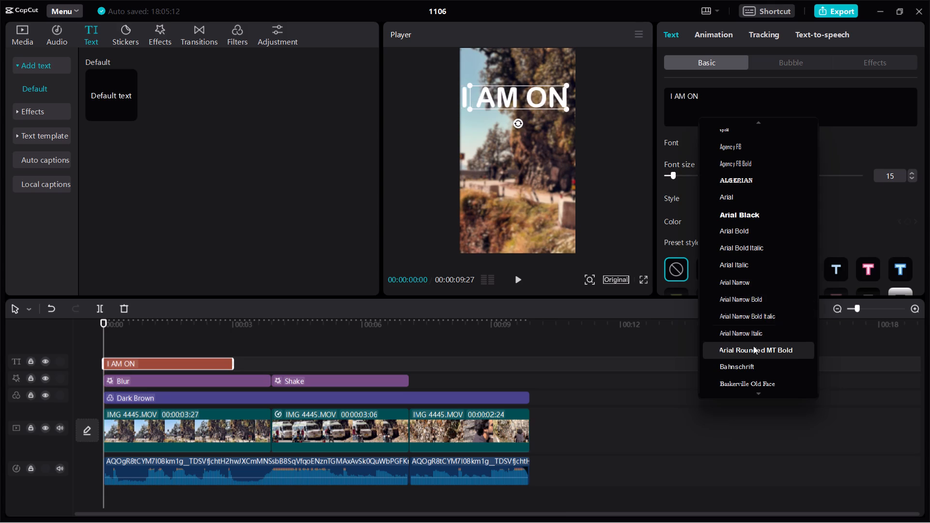
scroll(754, 347, "down", 2)
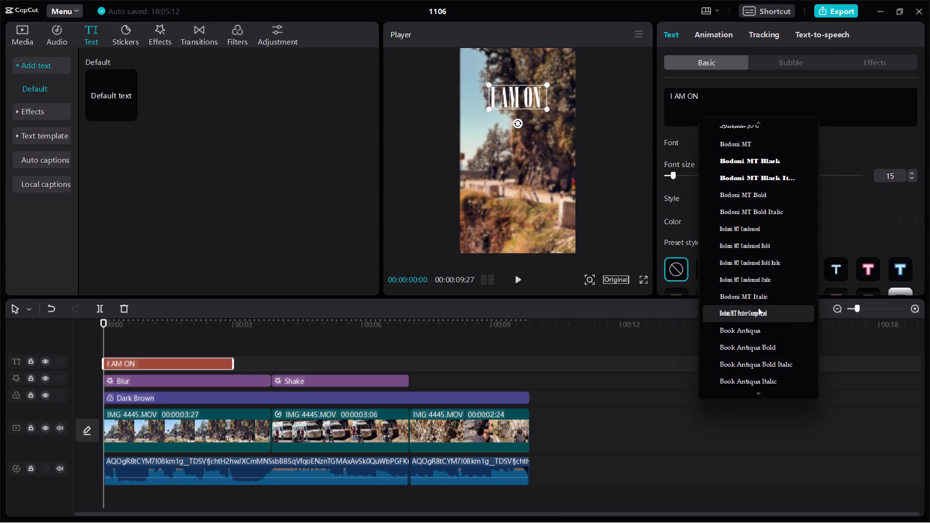
left_click(758, 308)
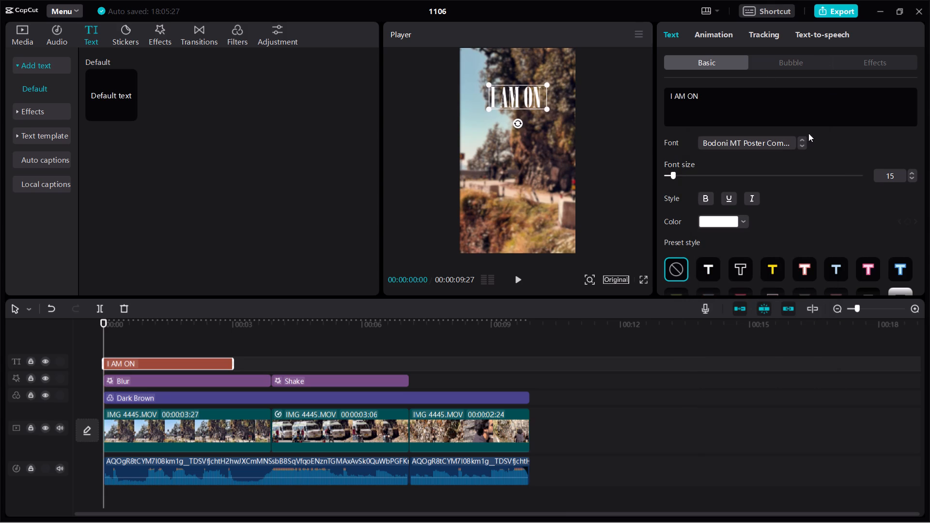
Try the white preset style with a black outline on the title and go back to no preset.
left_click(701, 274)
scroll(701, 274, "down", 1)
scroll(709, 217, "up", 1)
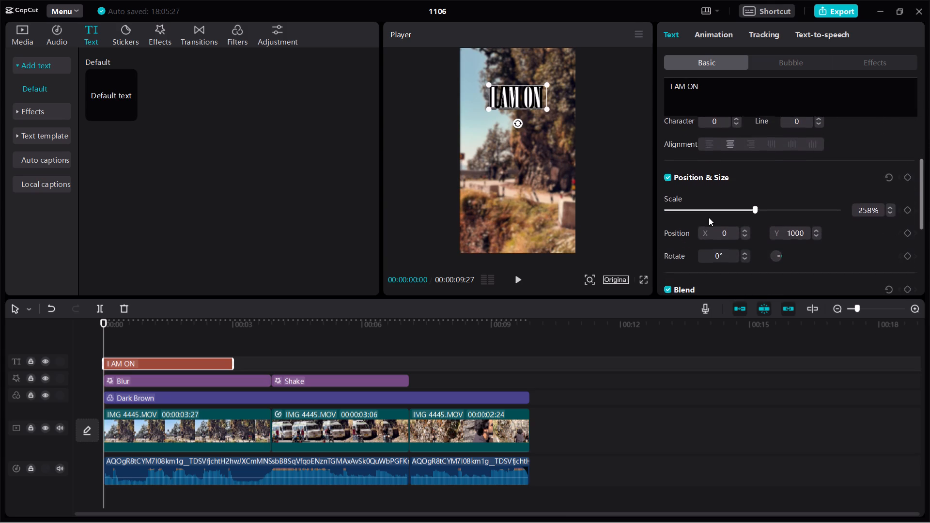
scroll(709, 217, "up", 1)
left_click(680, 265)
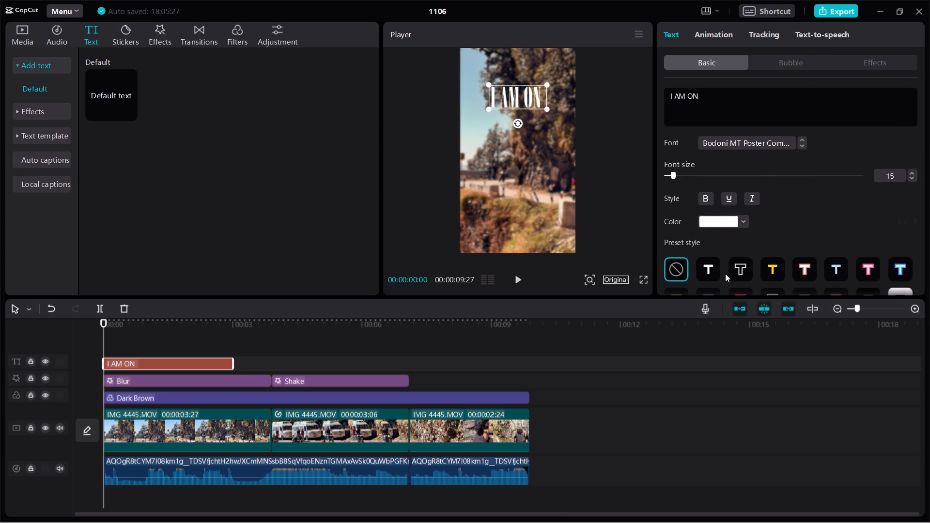
Try pure red, black and dark red as the title's colour and settle on the bright crimson red.
scroll(726, 274, "down", 1)
scroll(769, 155, "up", 1)
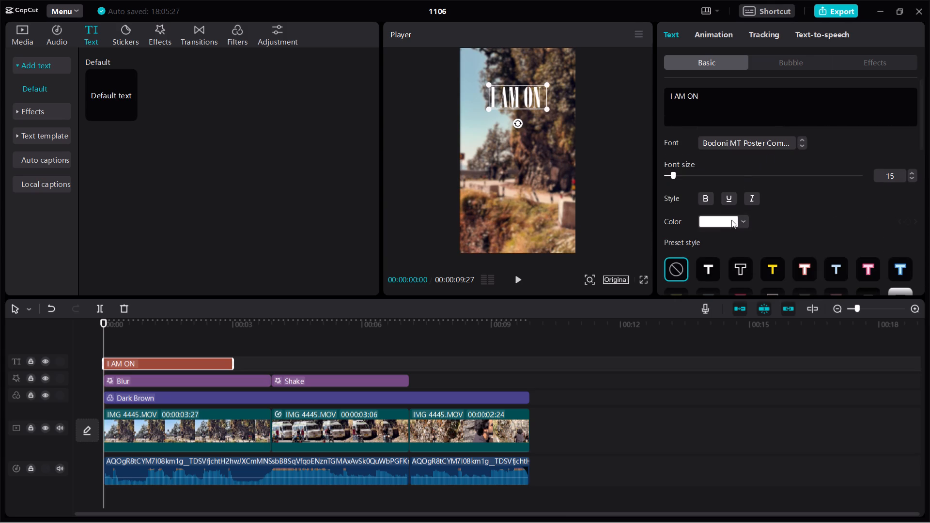
left_click(743, 220)
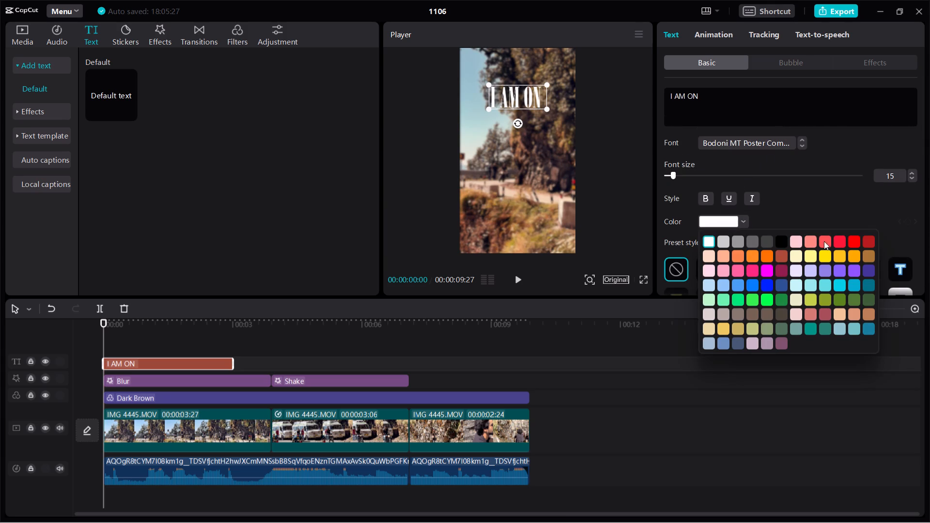
left_click(853, 241)
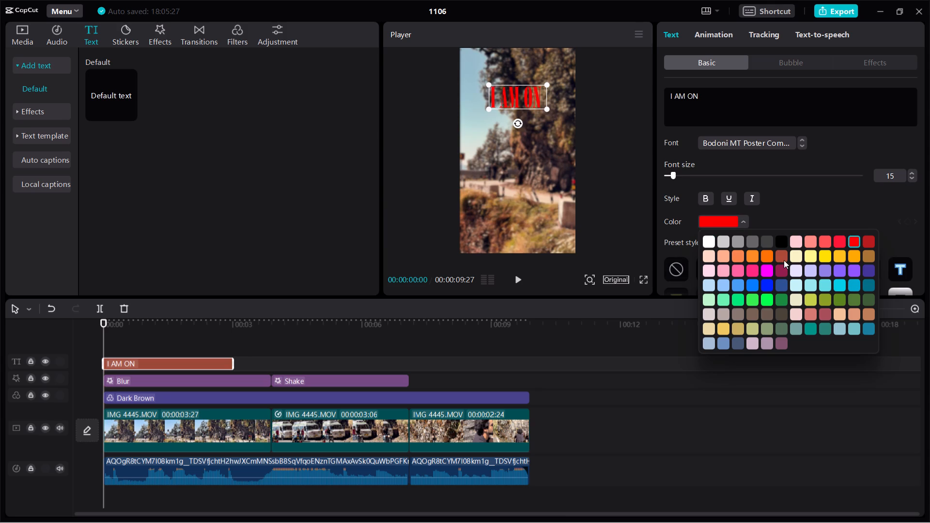
left_click(757, 243)
left_click(781, 243)
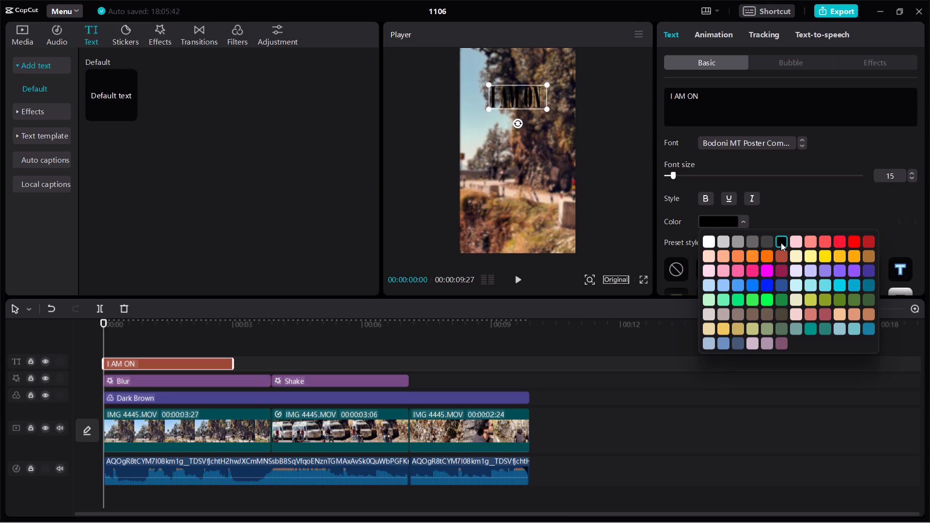
left_click(855, 246)
left_click(852, 258)
left_click(872, 237)
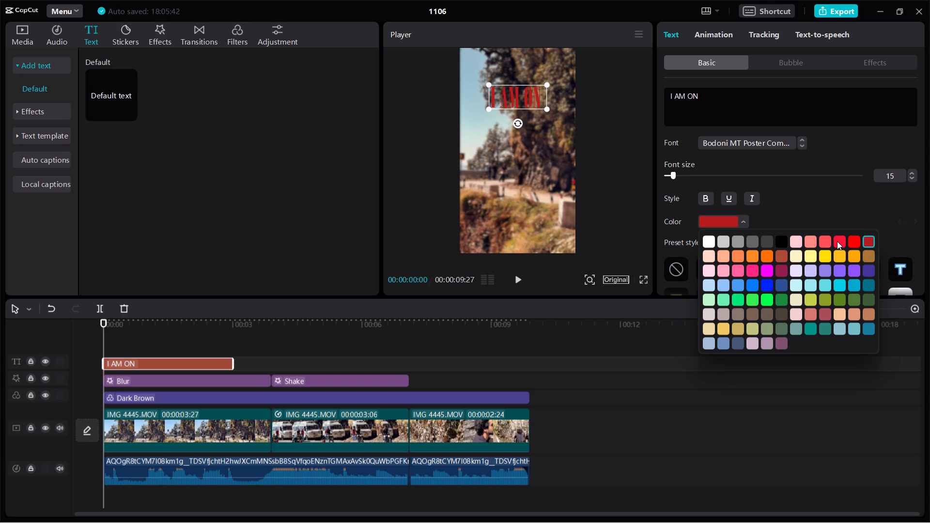
left_click(837, 241)
left_click(866, 241)
left_click(840, 245)
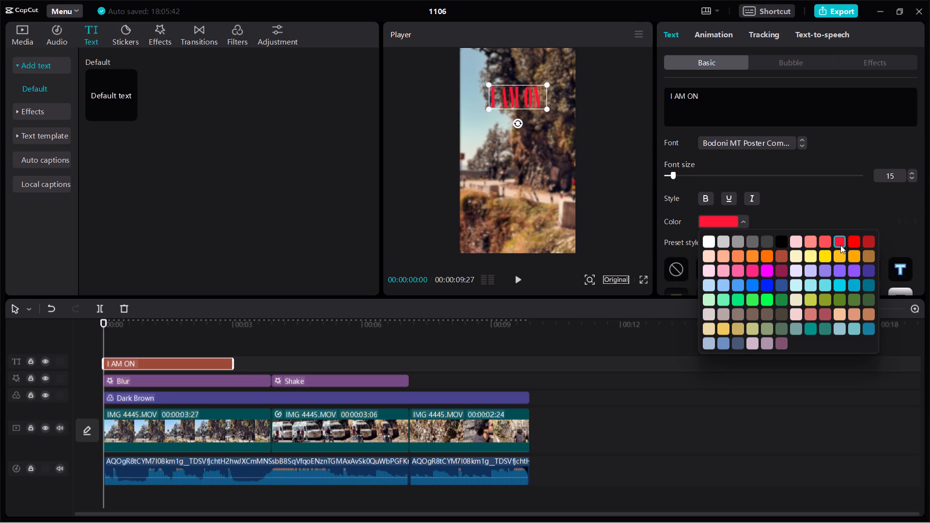
left_click(714, 86)
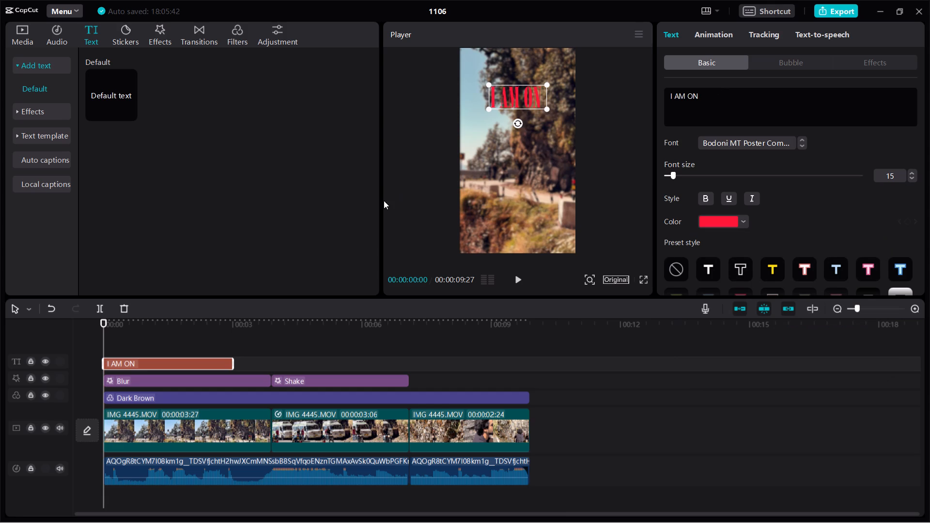
Play the opening of the video with the title and pause at 00:00:02:11.
left_click(519, 278)
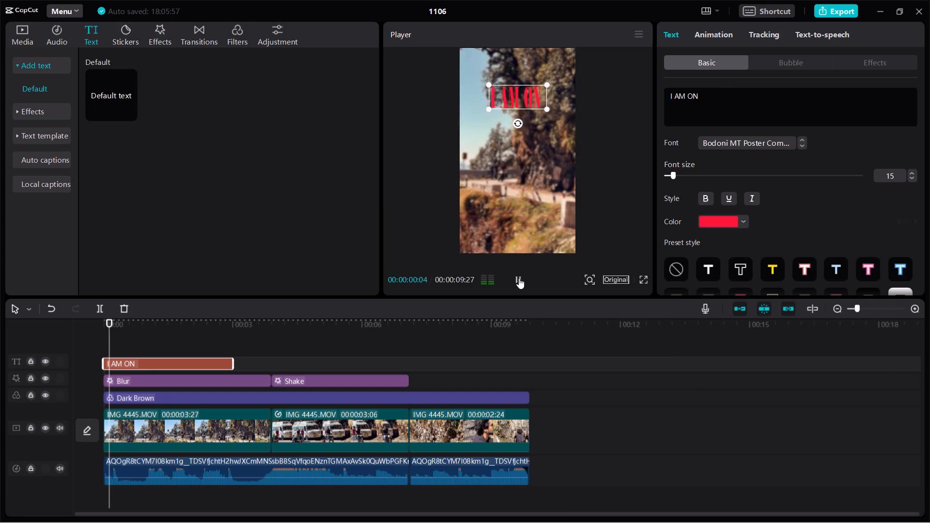
left_click(517, 281)
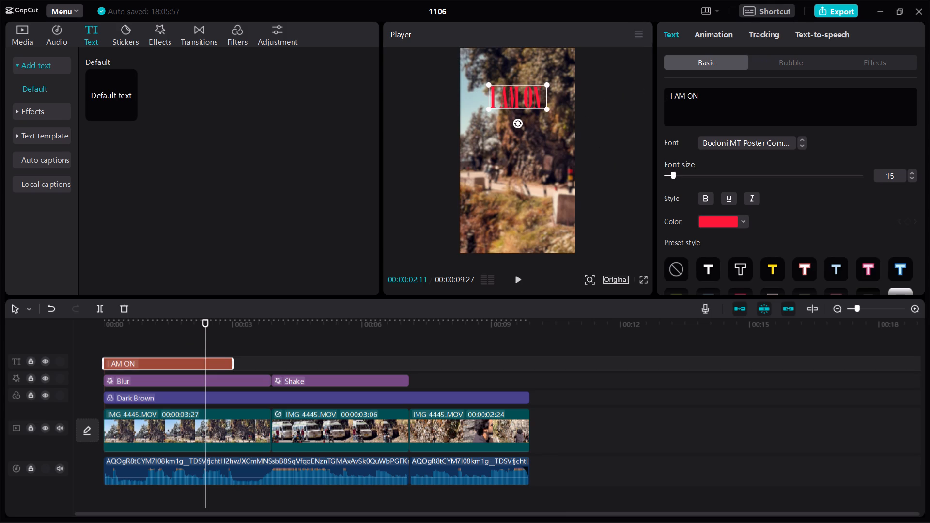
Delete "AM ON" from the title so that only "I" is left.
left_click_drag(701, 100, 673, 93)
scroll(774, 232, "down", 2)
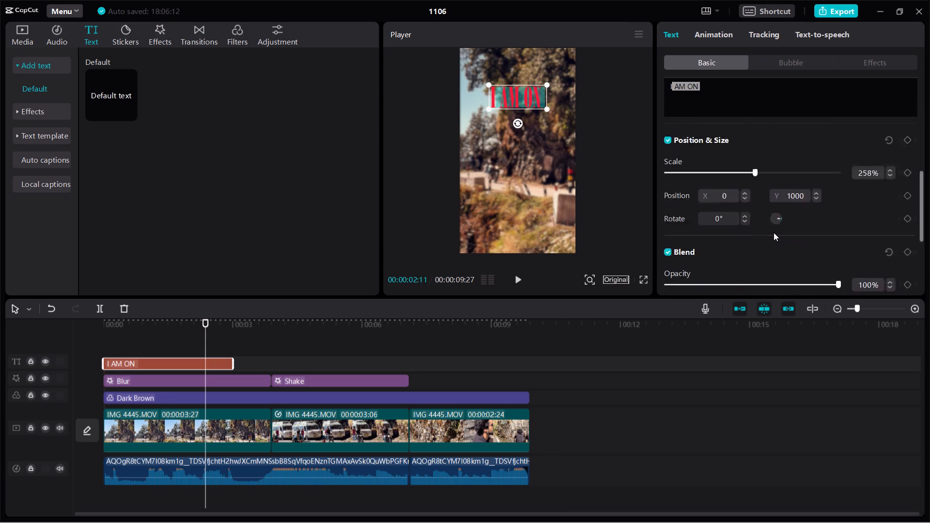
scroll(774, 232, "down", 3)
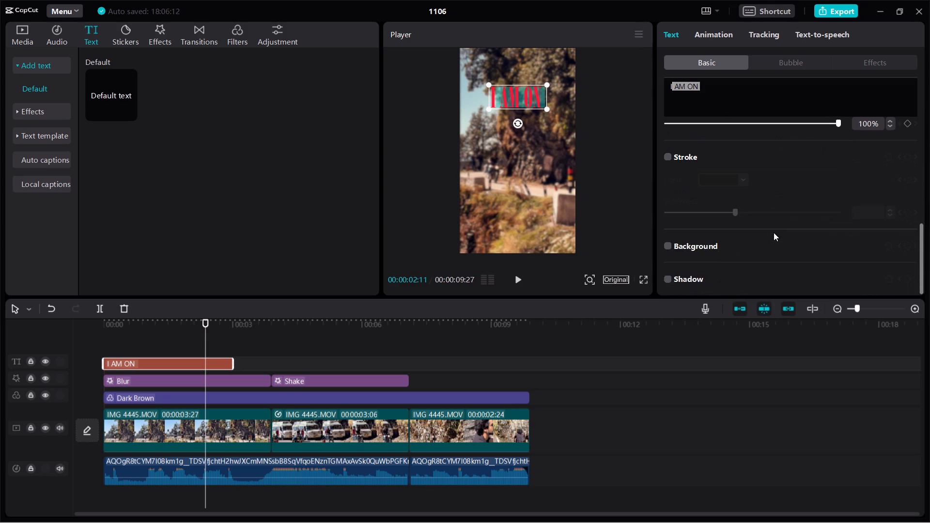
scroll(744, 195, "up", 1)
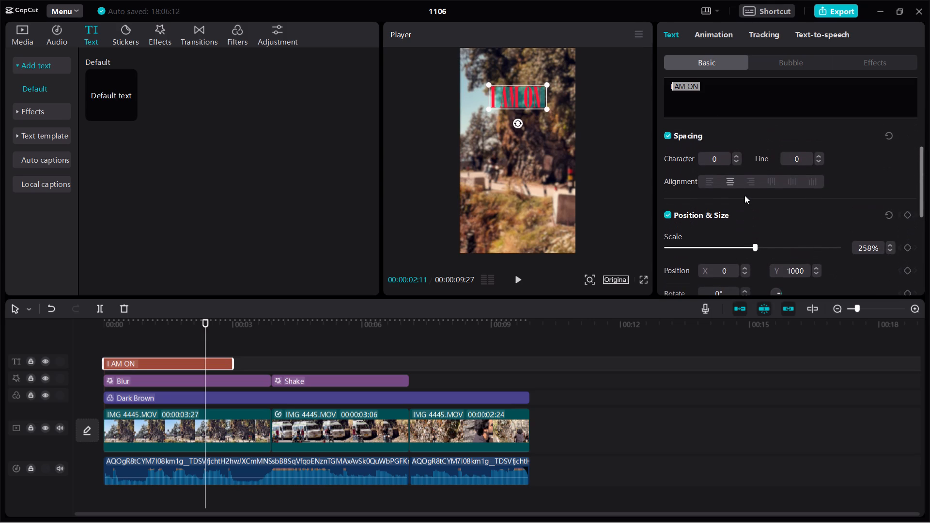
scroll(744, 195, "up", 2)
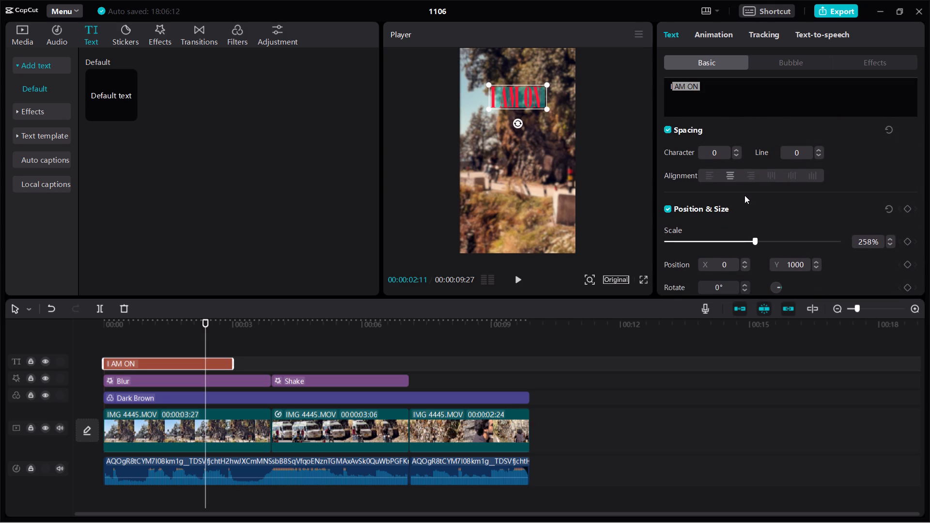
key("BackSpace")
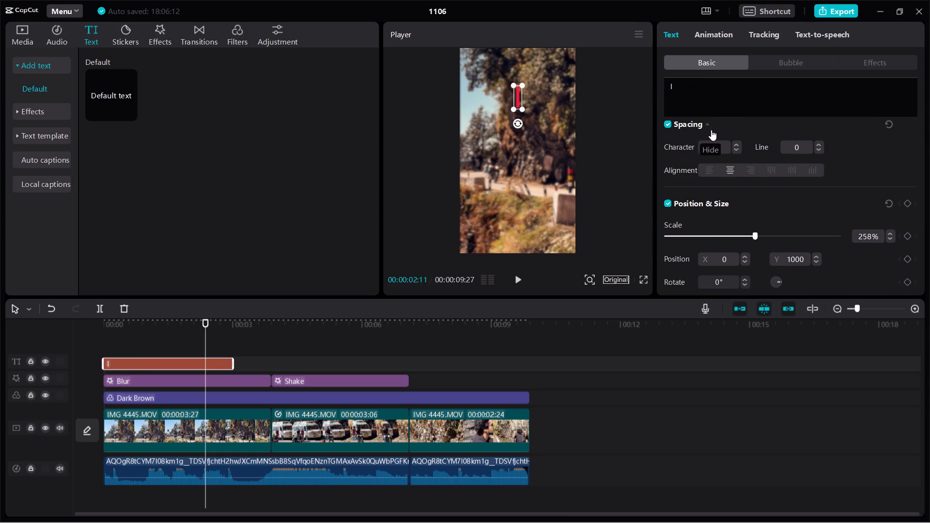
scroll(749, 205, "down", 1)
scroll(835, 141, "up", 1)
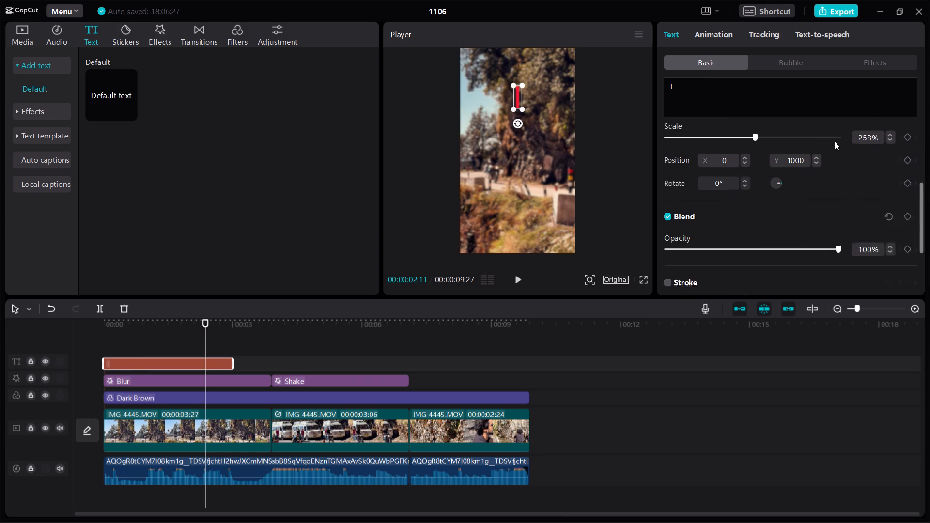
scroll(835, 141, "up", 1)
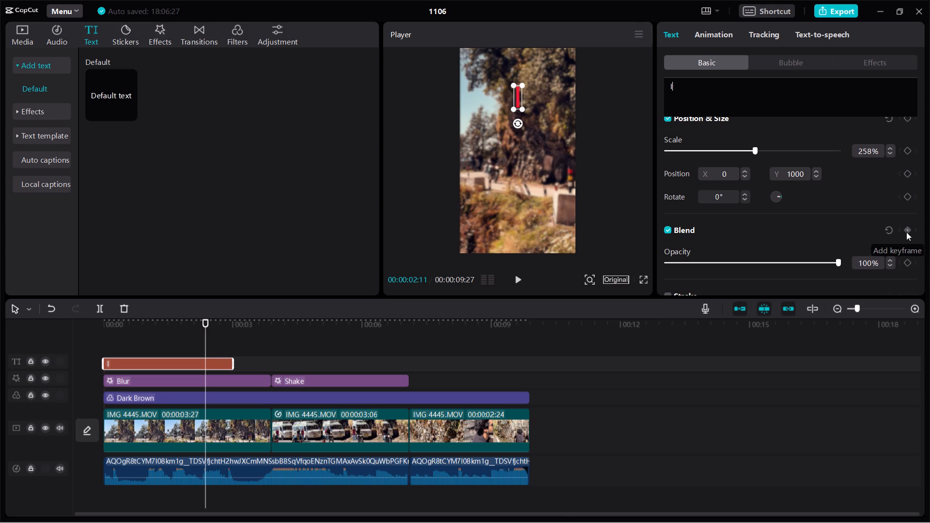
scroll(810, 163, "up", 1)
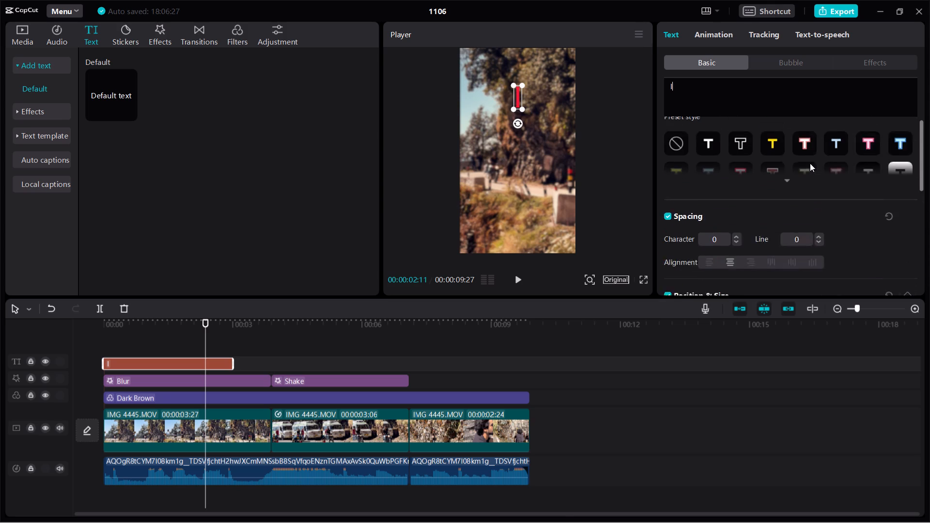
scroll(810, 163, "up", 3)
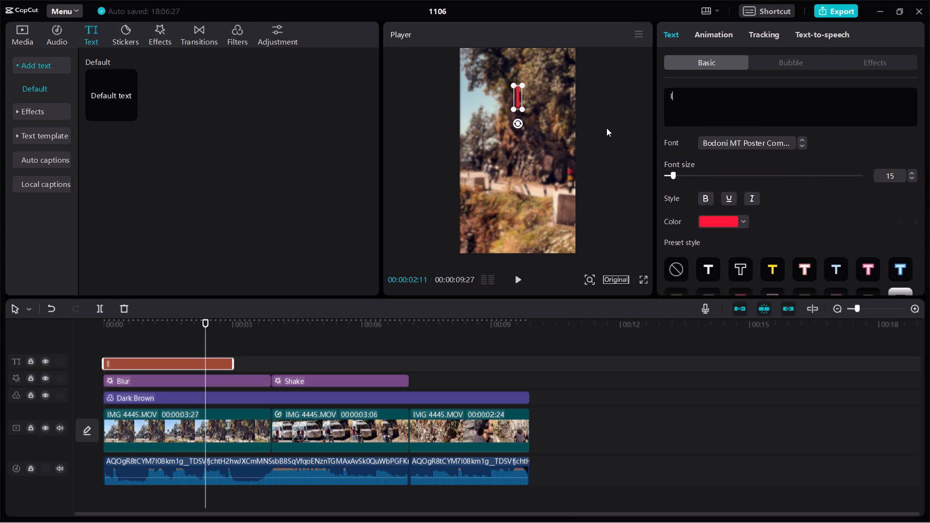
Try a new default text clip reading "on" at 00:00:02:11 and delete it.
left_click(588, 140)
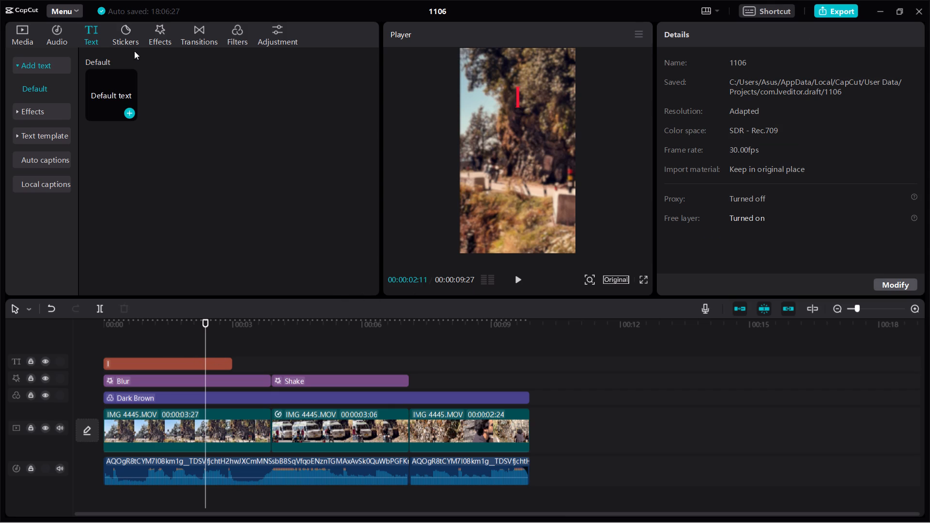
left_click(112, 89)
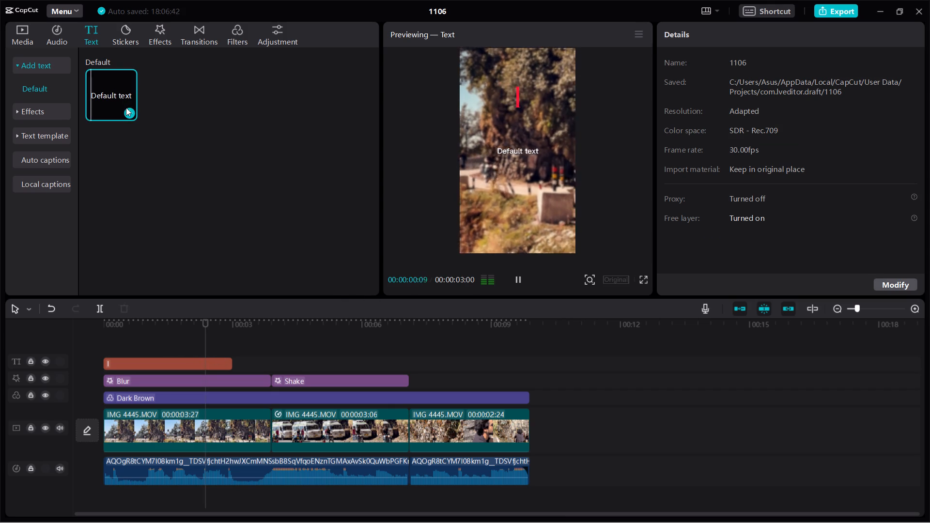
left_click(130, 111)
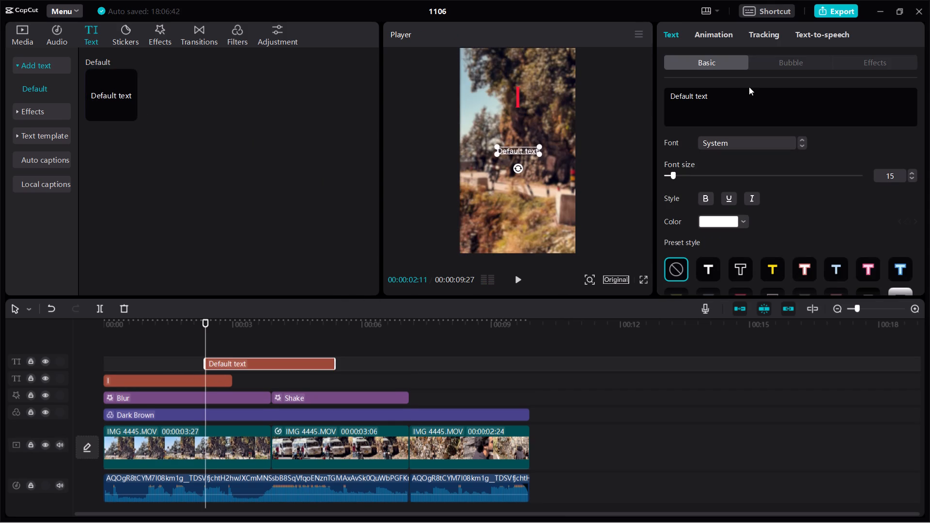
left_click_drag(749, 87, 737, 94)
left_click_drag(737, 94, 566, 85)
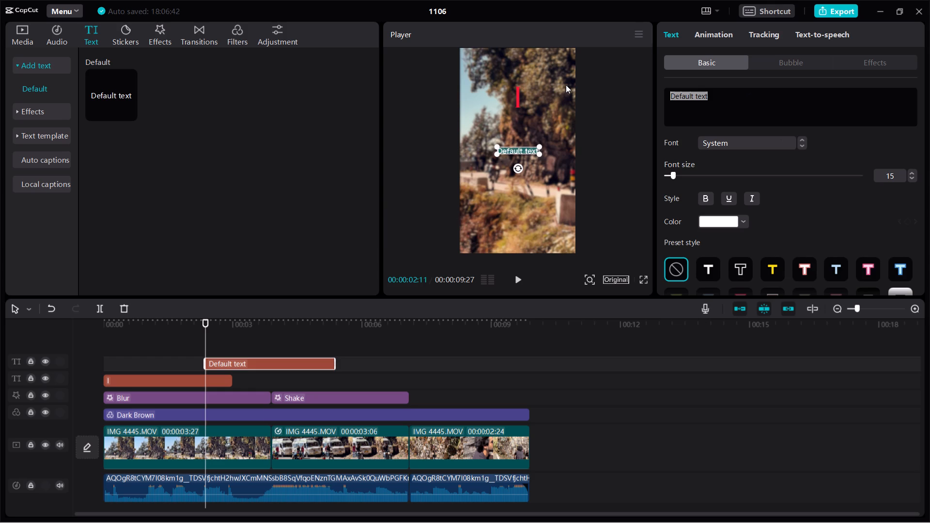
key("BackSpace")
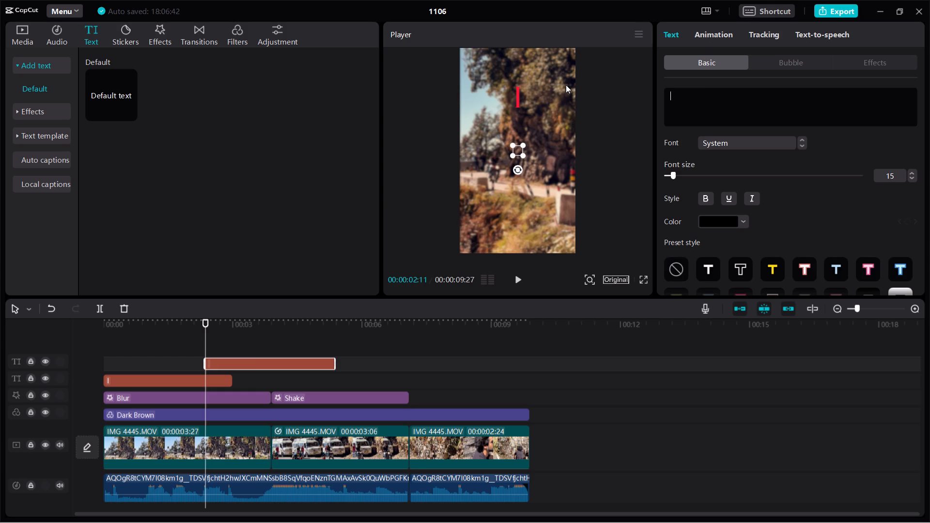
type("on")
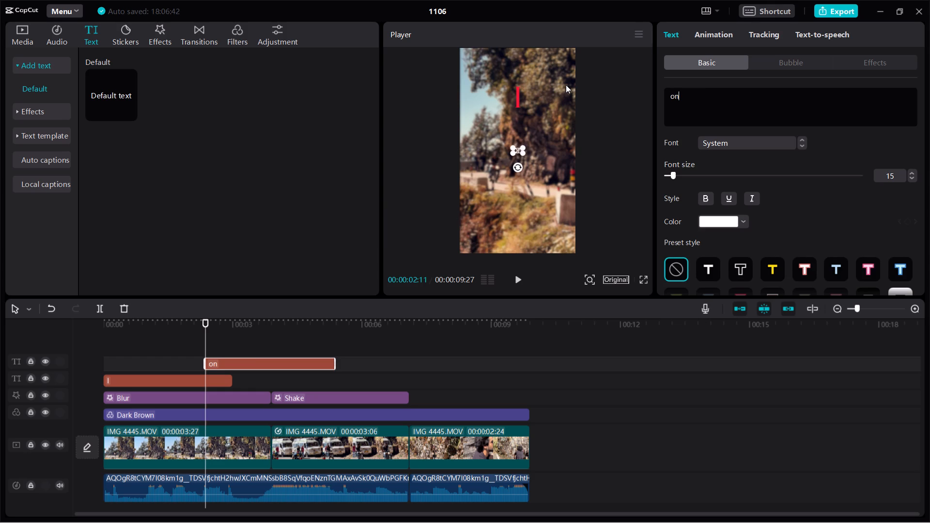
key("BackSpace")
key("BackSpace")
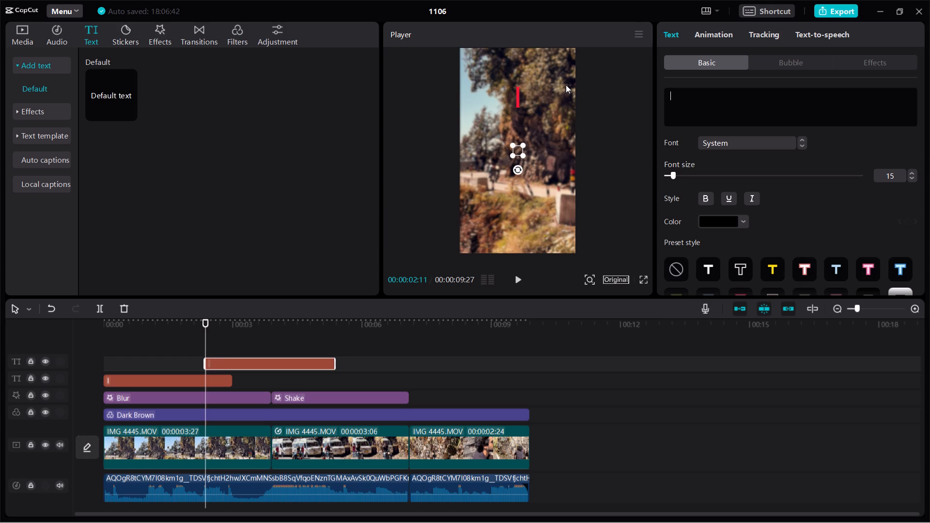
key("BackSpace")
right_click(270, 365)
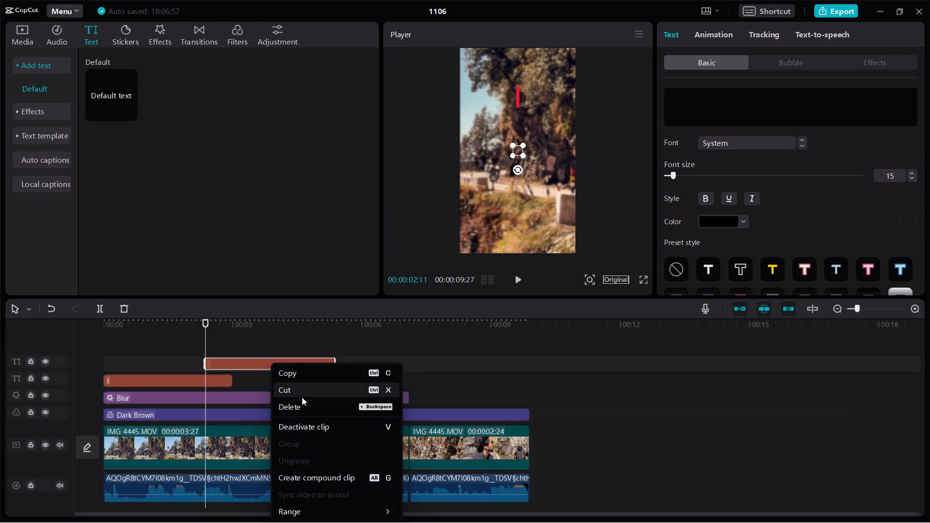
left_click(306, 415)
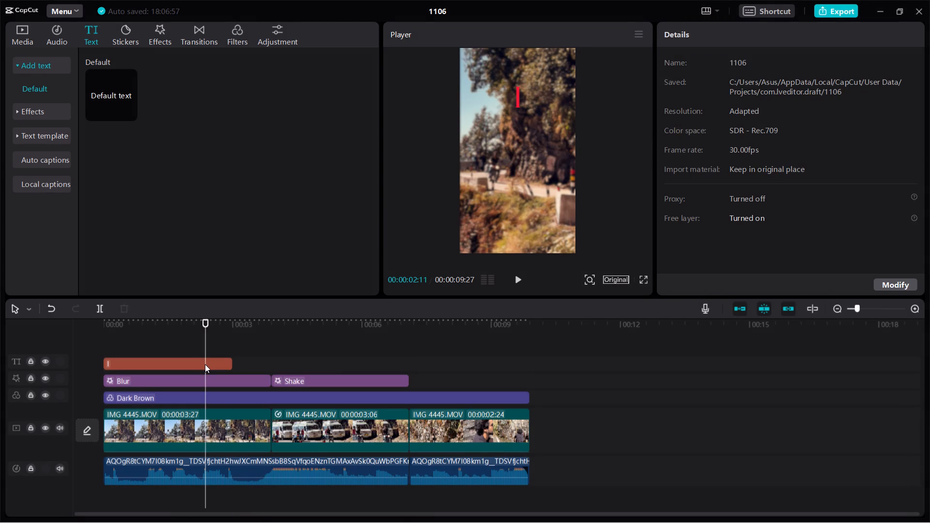
Copy the red "I" title clip, paste it at 00:00:03:27 and change the copy's text to "ON".
left_click(205, 364)
right_click(205, 364)
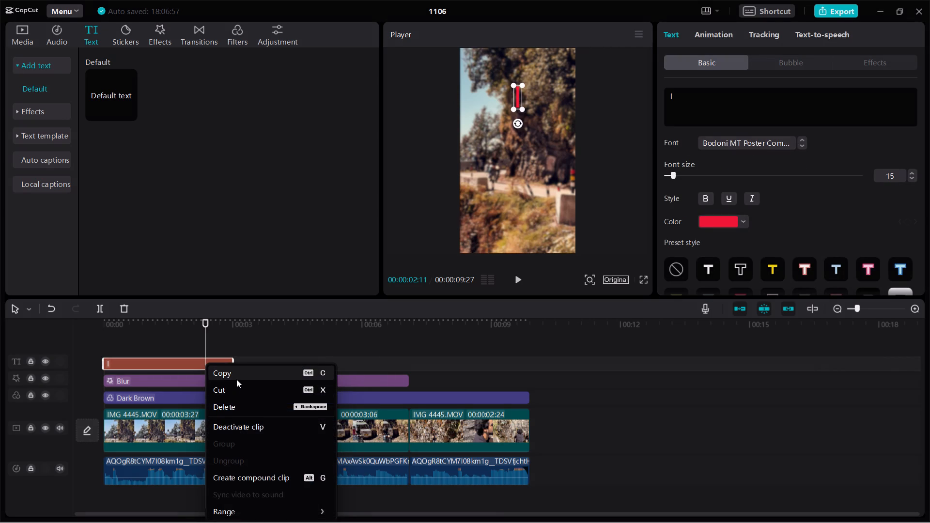
left_click(236, 379)
left_click(269, 361)
right_click(269, 361)
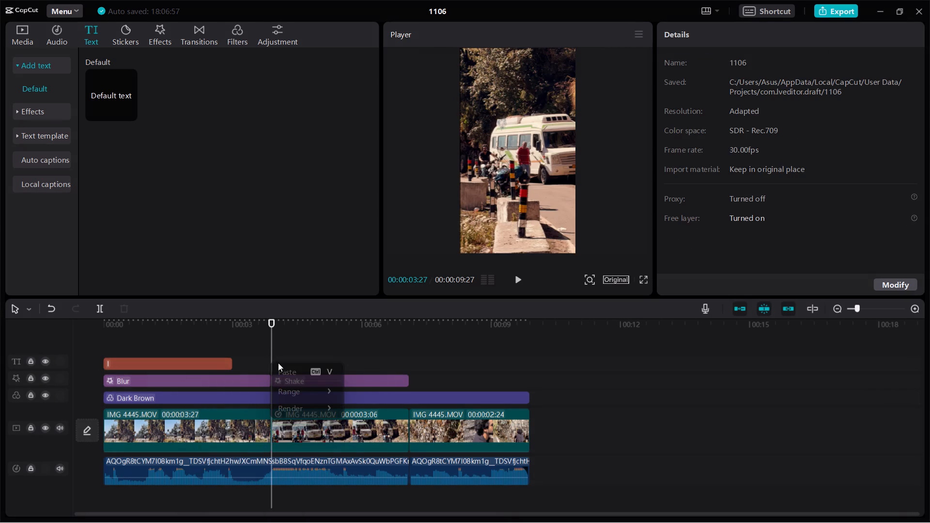
left_click(287, 367)
left_click_drag(684, 109, 626, 102)
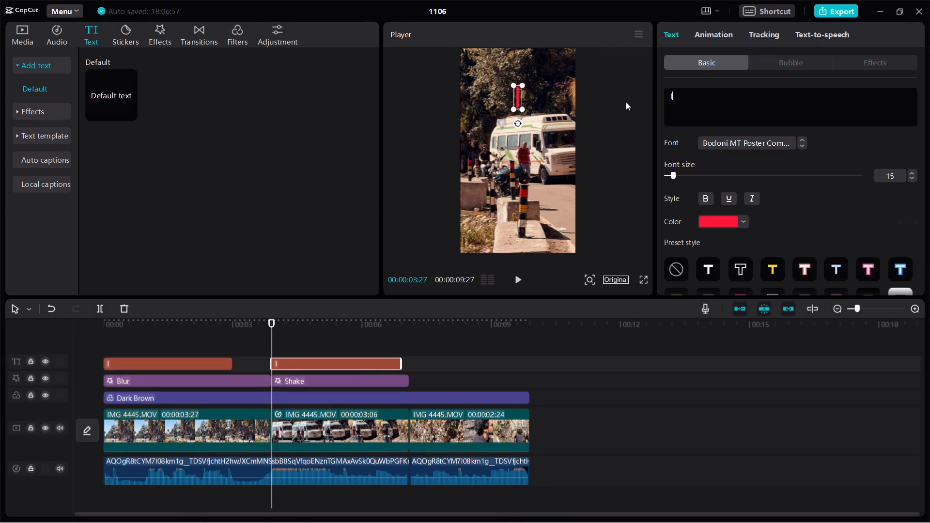
left_click_drag(626, 102, 612, 101)
key("BackSpace")
type("ON")
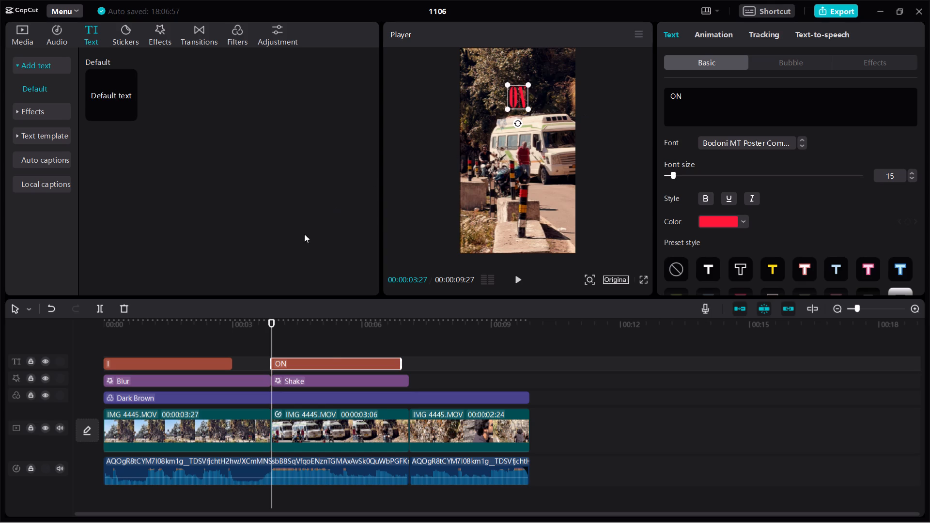
Paste another copy of the "I" title above the "ON" clip at 00:00:03:27 and change its text to "TOP".
right_click(424, 360)
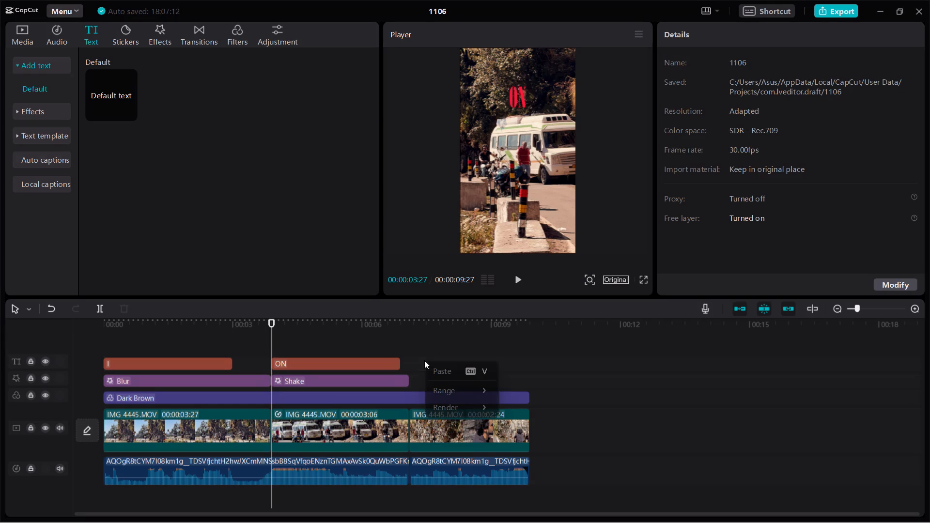
left_click(443, 372)
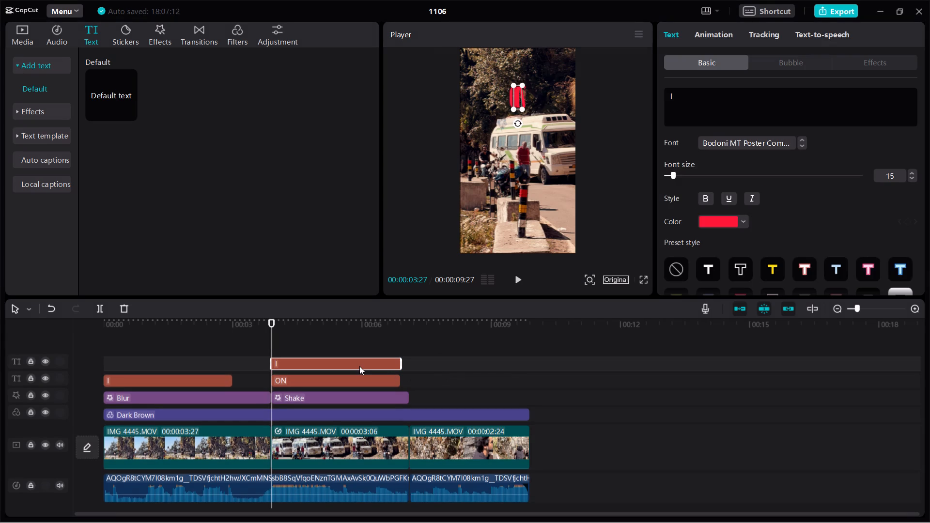
key("BackSpace")
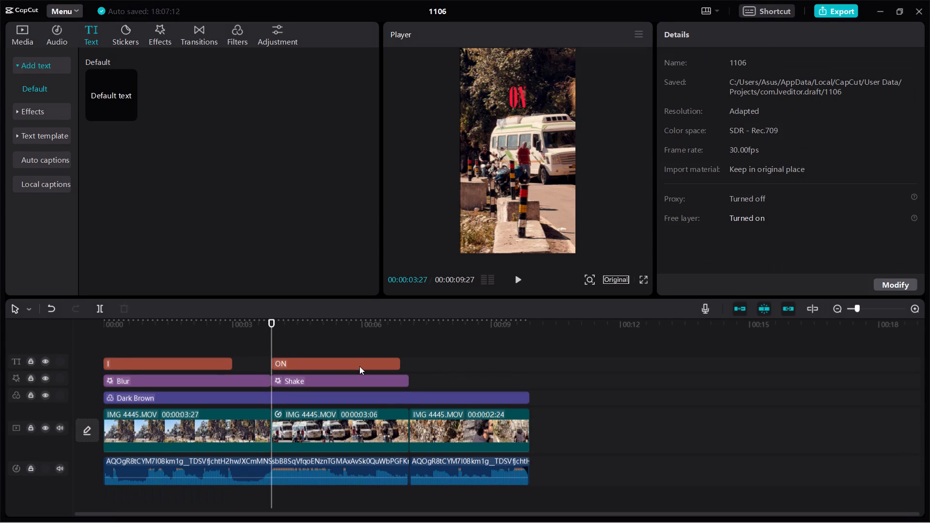
key("ctrl+z")
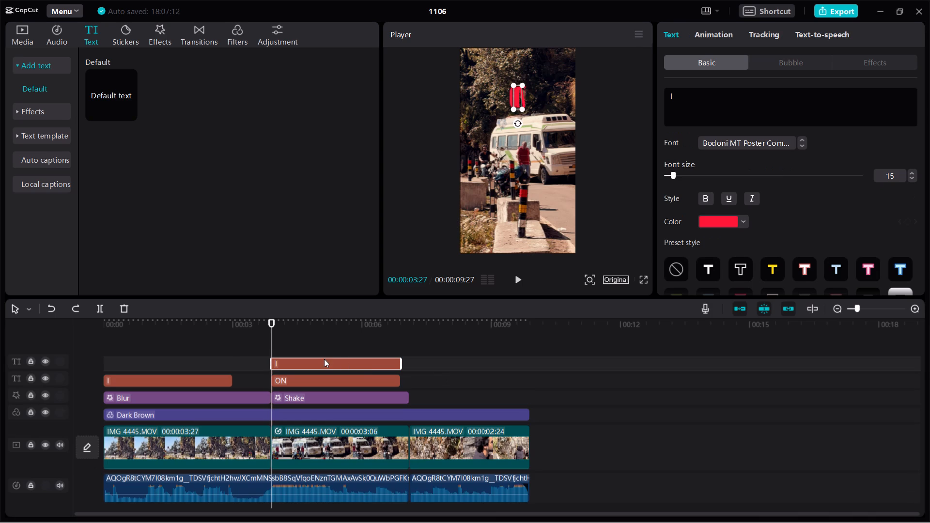
left_click(701, 111)
key("BackSpace")
type("TOP")
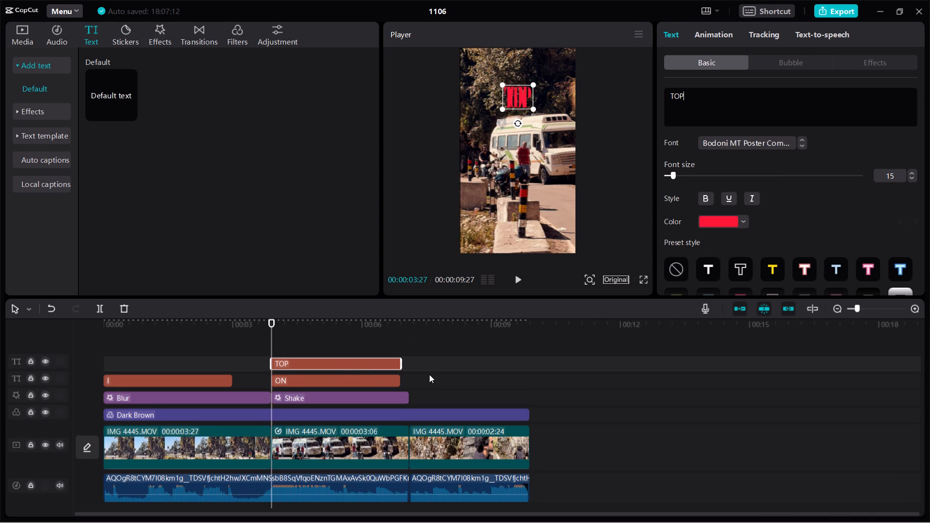
Paste a copy of the "I" title at 00:00:07:17 and change its text to "OF THE WORLD".
left_click(429, 374)
right_click(448, 364)
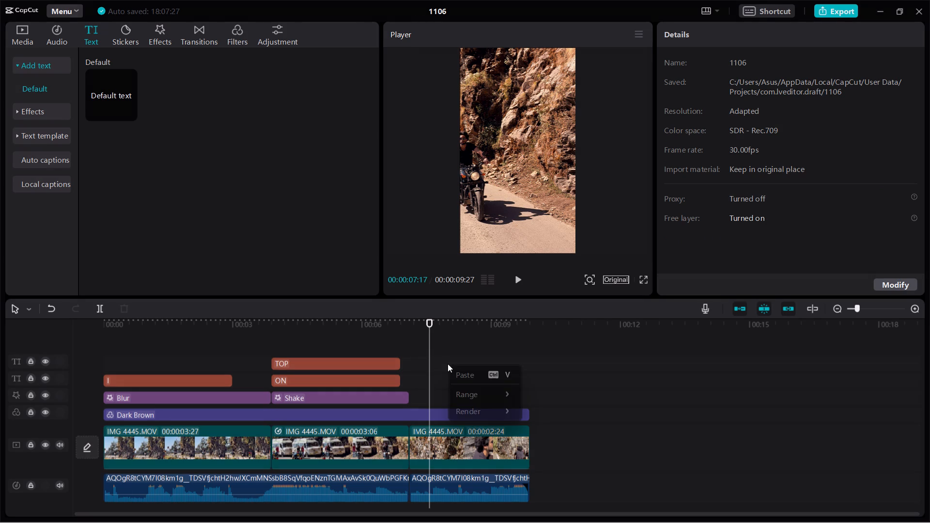
left_click(468, 379)
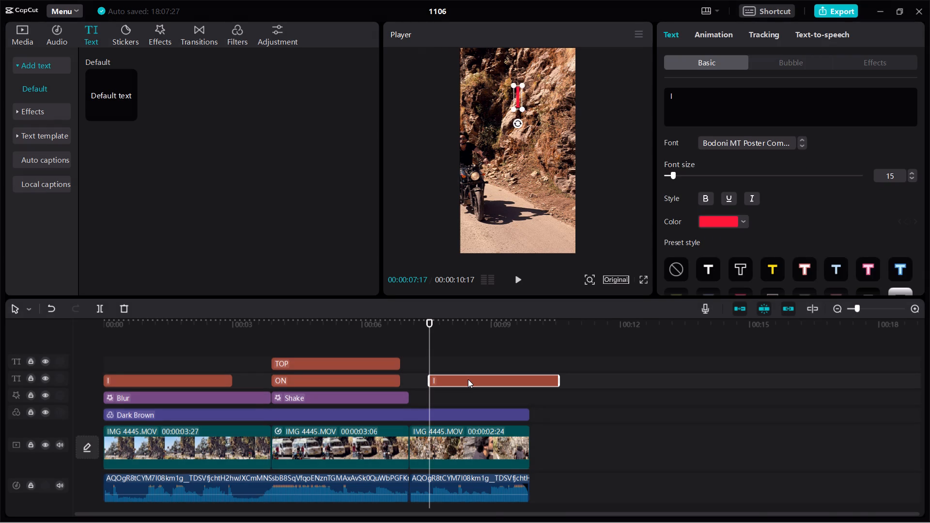
key("BackSpace")
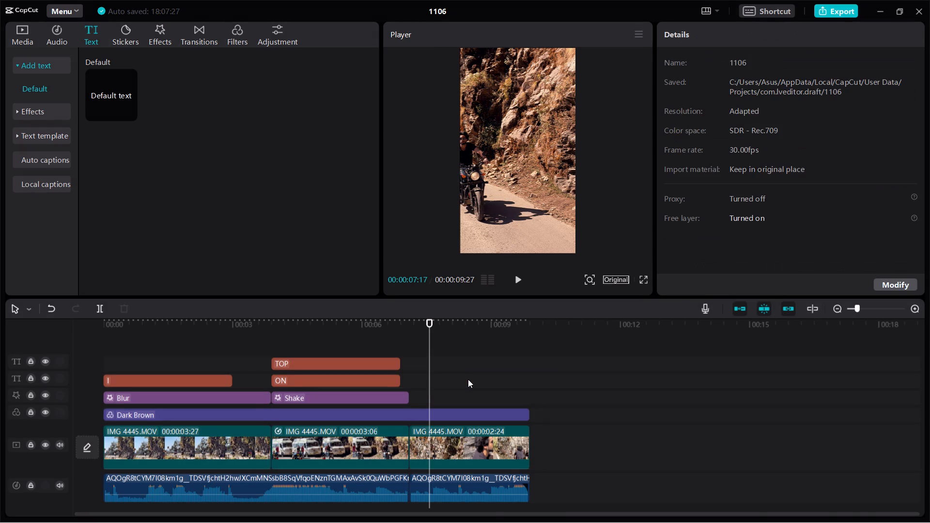
key("ctrl+z")
left_click(468, 379)
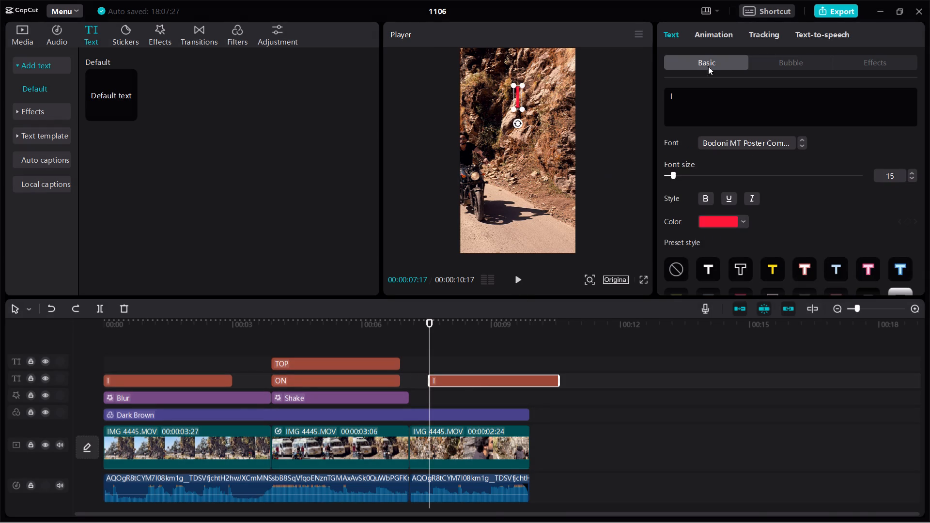
left_click(714, 100)
key("BackSpace")
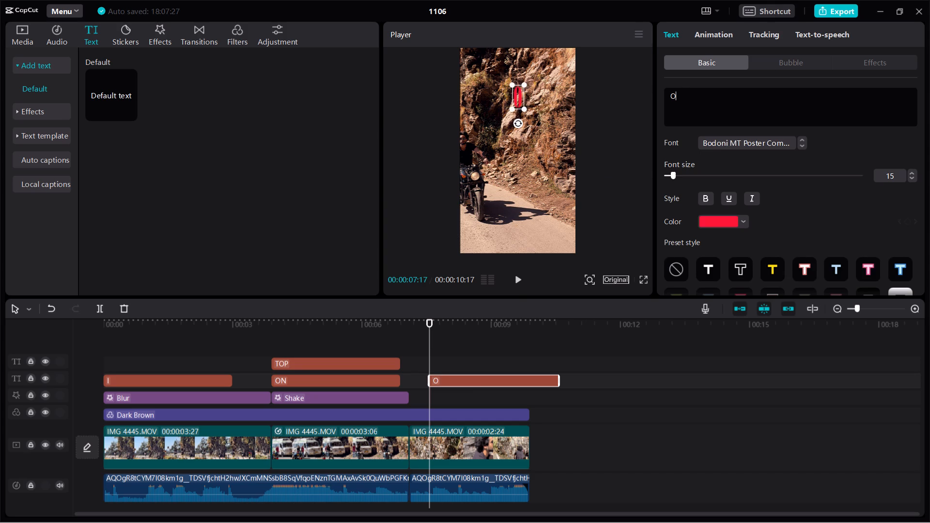
type("THE")
key("space")
type("WORLD")
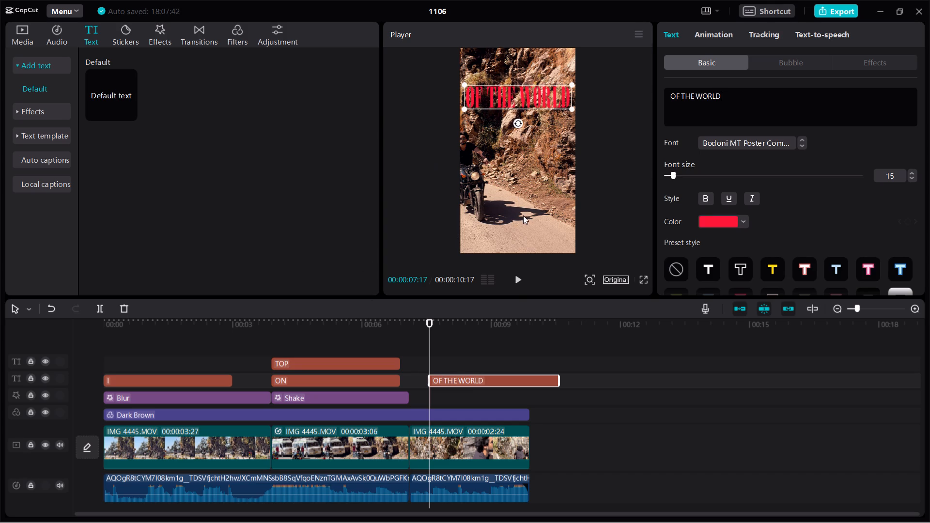
Move the "OF THE WORLD" title down to the bottom of the video frame, horizontally centred.
left_click_drag(526, 91, 529, 203)
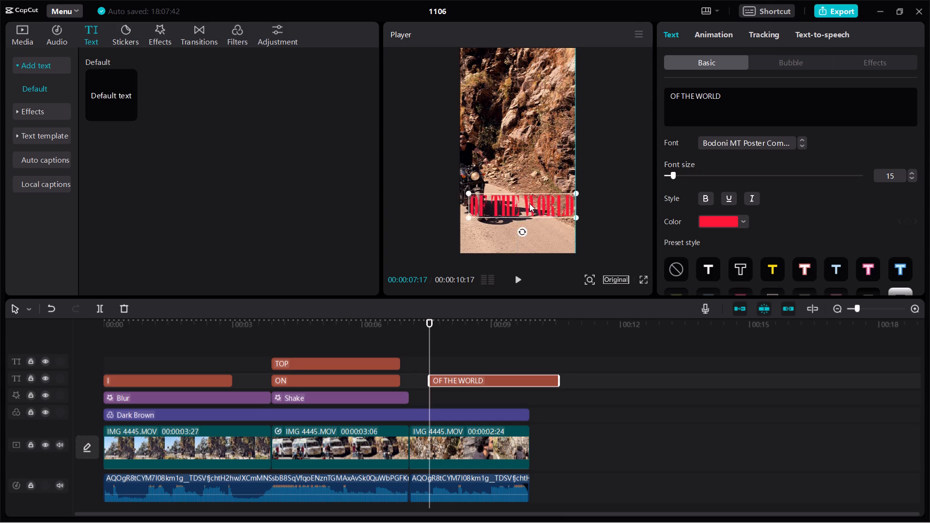
left_click_drag(529, 203, 524, 222)
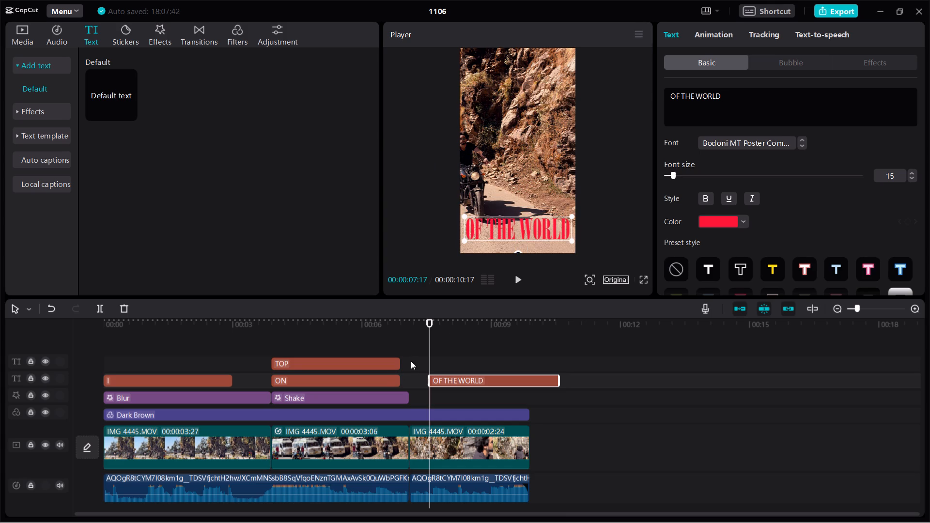
Play the video from the start to check the "I" title, and pause near the end of its clip.
left_click(409, 357)
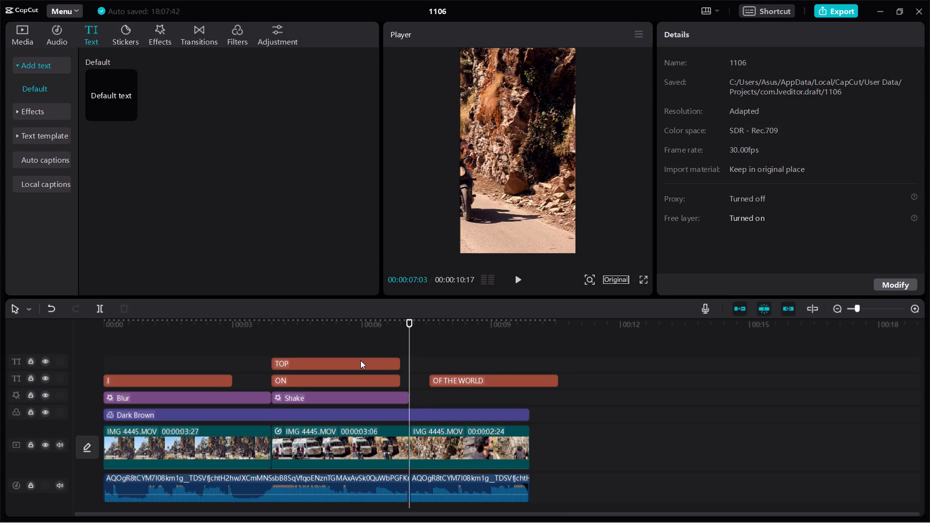
left_click_drag(411, 331, 93, 307)
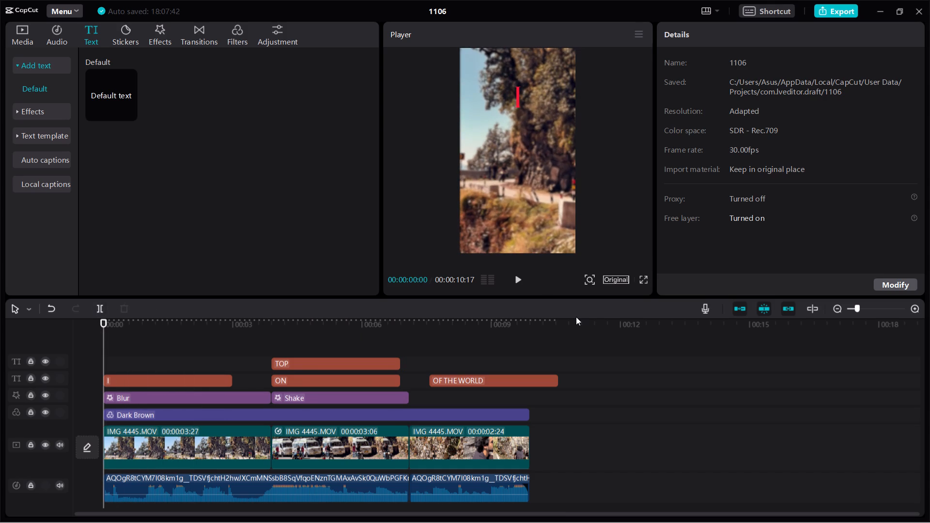
left_click(522, 277)
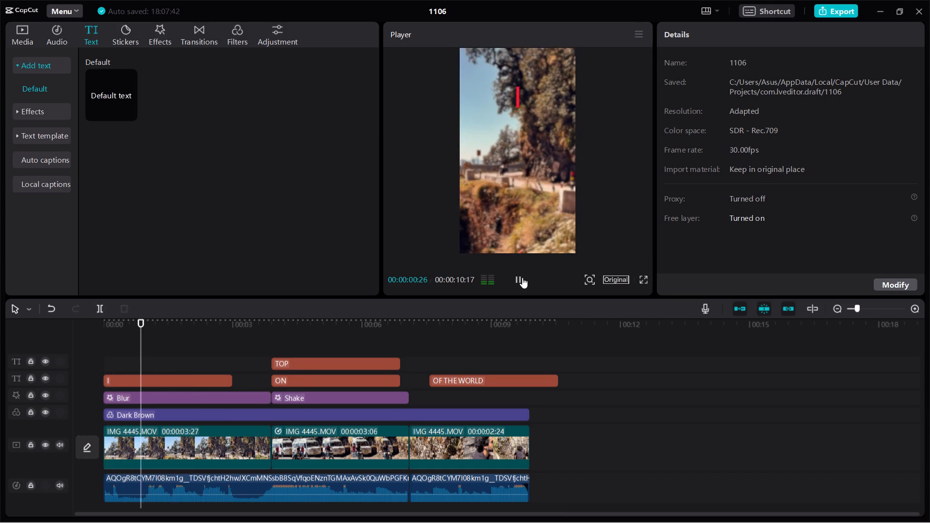
left_click(522, 277)
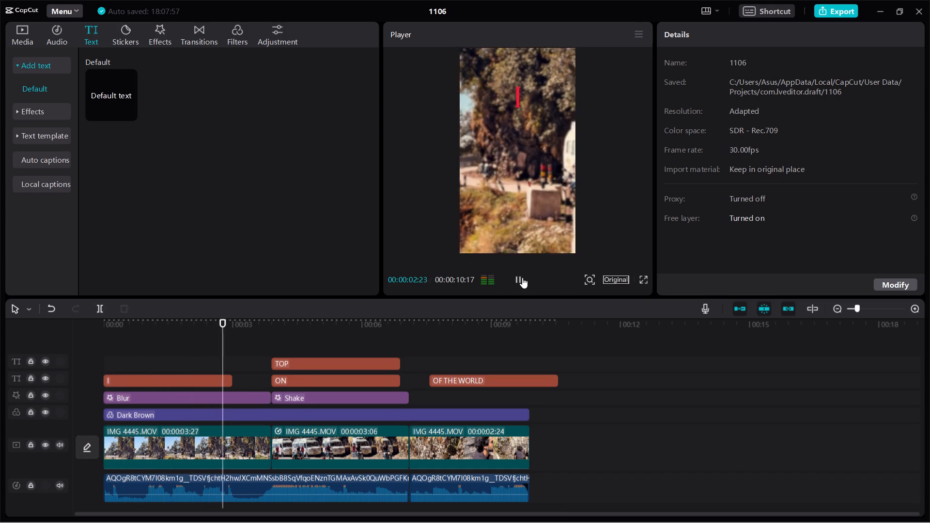
At 00:00:02:01, move the "I" title slightly up and to the left within the video frame.
left_click_drag(232, 335, 192, 344)
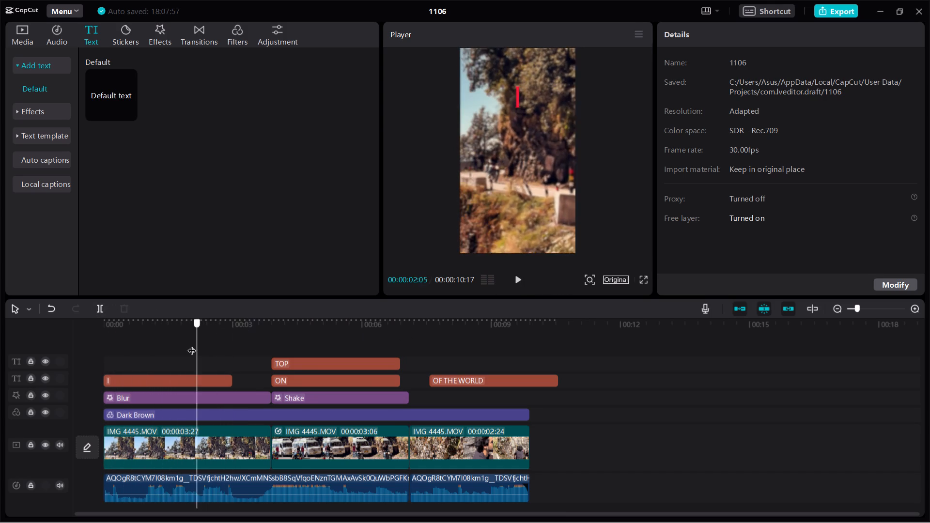
left_click_drag(192, 344, 191, 344)
left_click(182, 382)
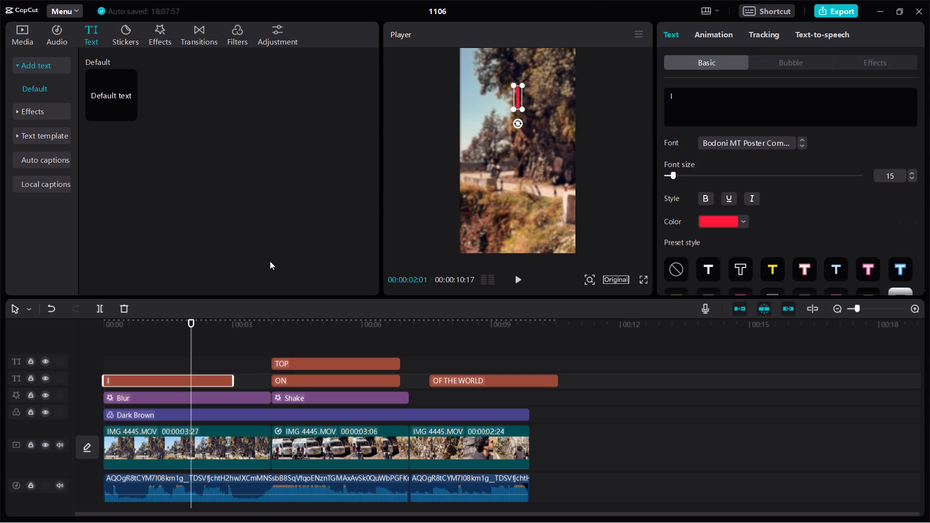
left_click_drag(520, 96, 501, 78)
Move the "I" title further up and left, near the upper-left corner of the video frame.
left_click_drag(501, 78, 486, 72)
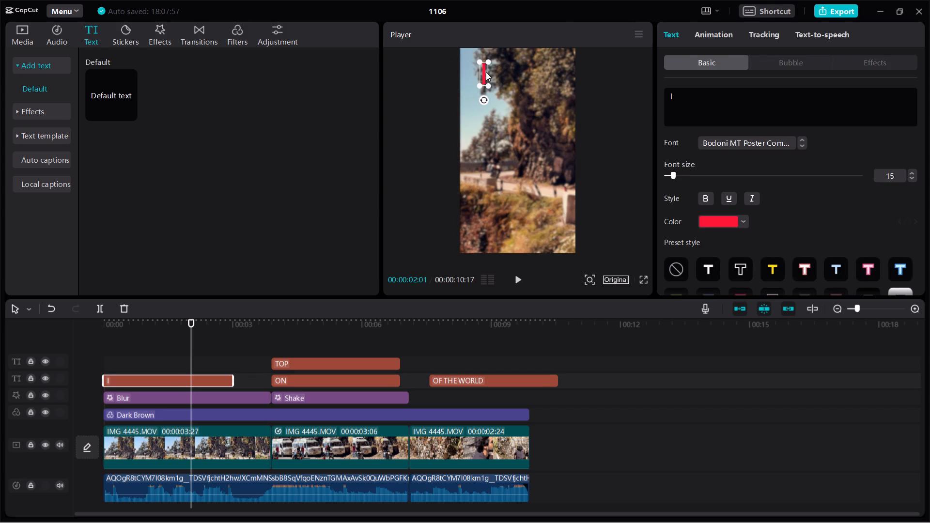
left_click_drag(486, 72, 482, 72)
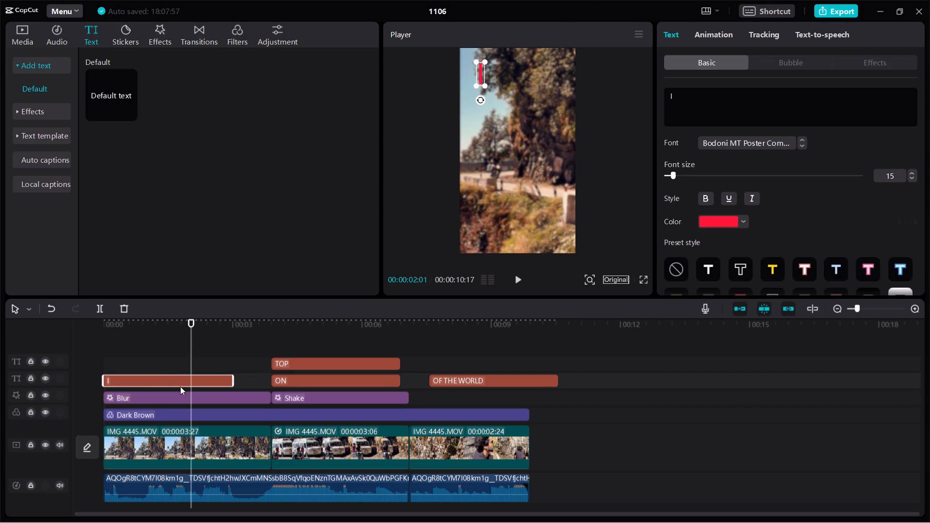
Shift the "I" clip to start at 00:00:02:01 on its own track, and start the "ON" clip shortly after it on the track below.
left_click_drag(160, 377, 248, 380)
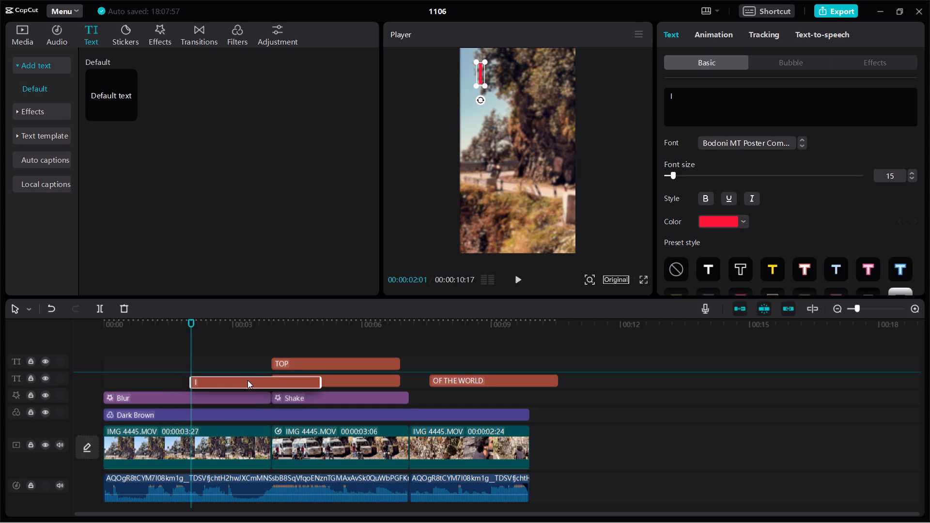
left_click_drag(248, 380, 248, 380)
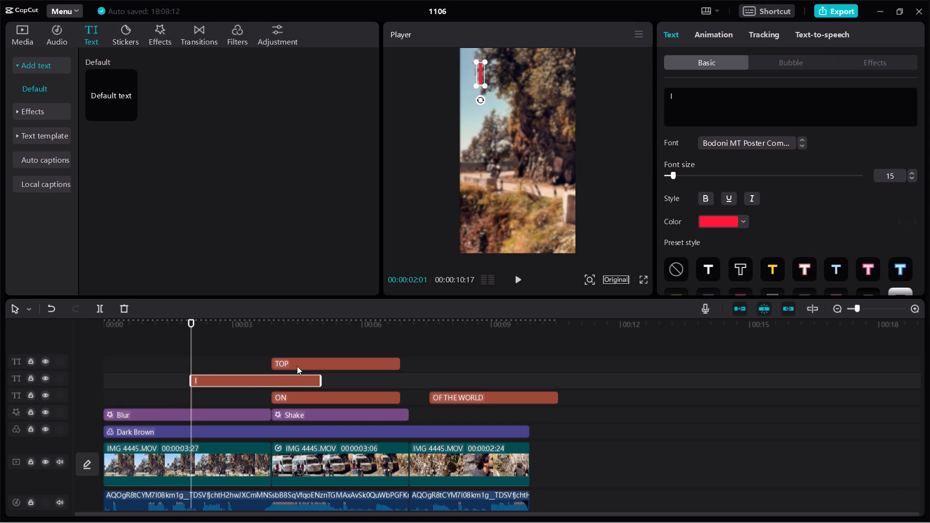
left_click_drag(280, 397, 224, 400)
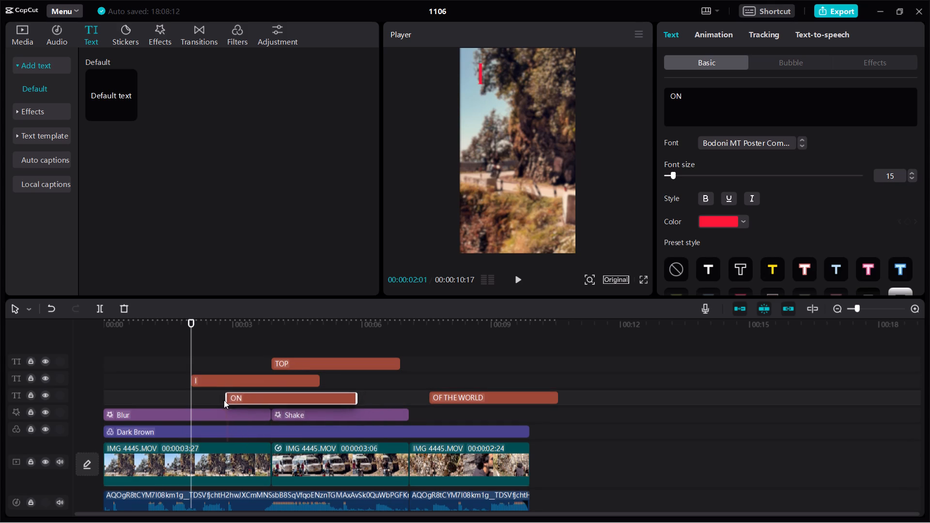
left_click_drag(224, 400, 217, 398)
left_click(217, 398)
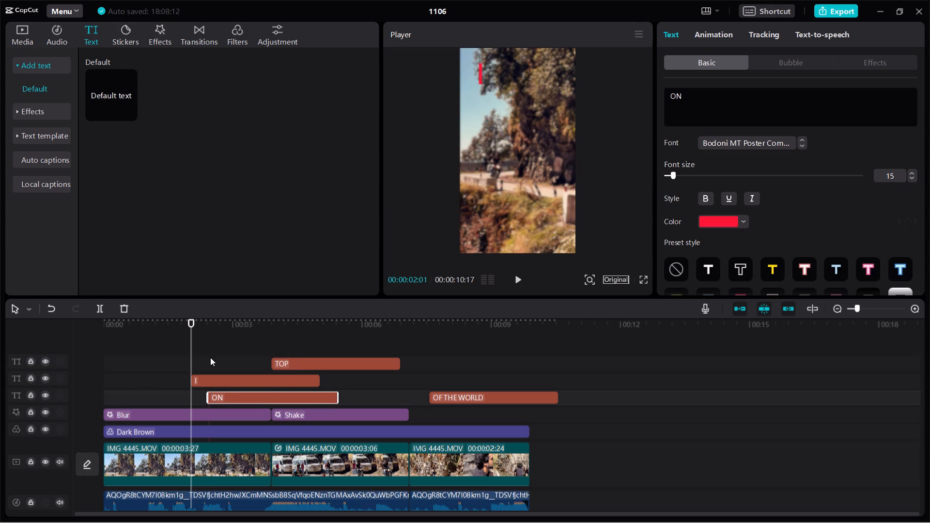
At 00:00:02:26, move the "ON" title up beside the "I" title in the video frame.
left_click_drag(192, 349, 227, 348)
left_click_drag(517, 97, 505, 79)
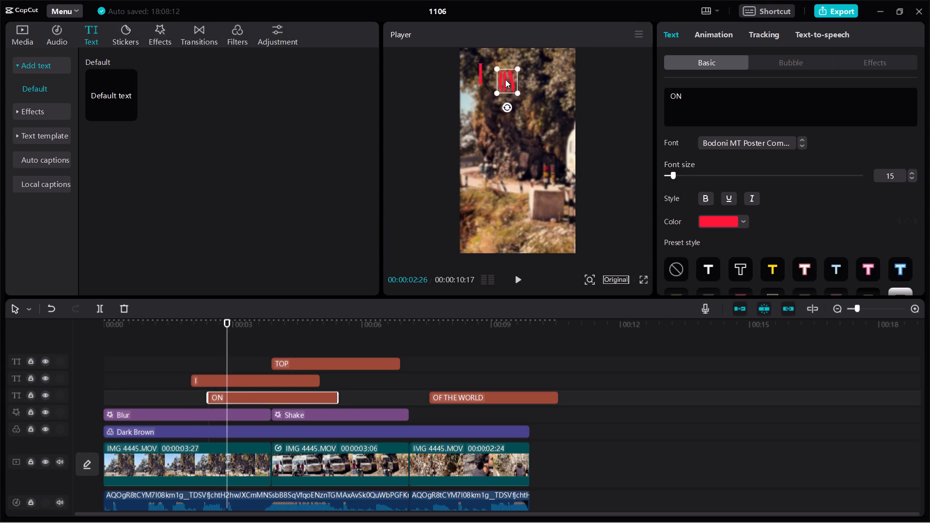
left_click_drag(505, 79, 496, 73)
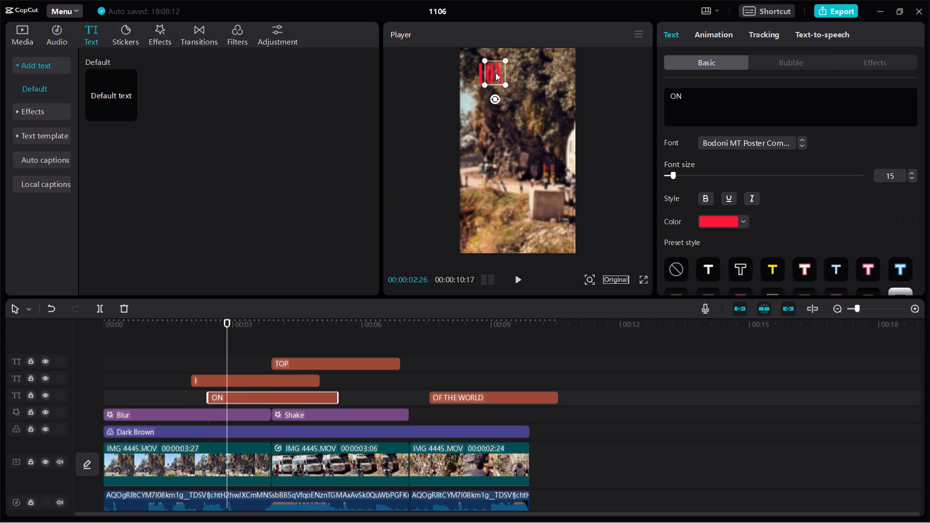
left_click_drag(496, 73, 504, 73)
Change the text of the "I" title to "I AM".
left_click(673, 92)
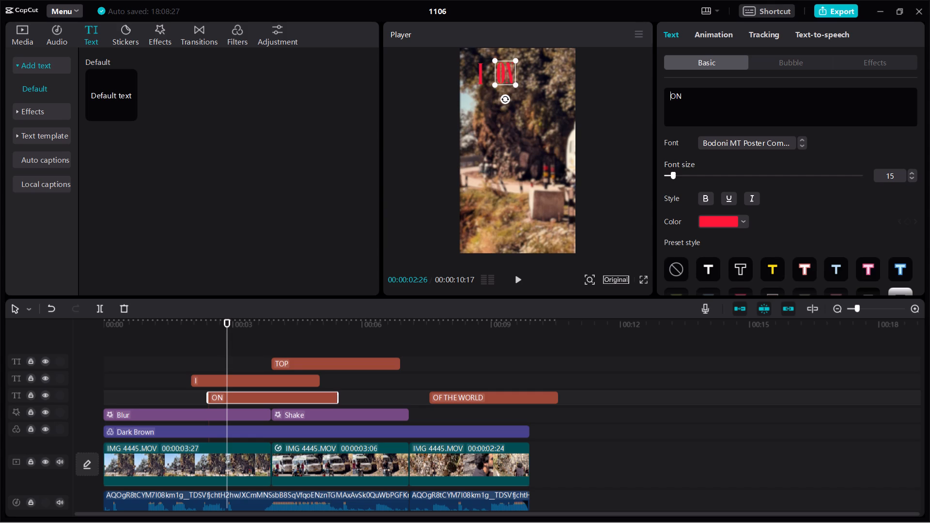
left_click(213, 379)
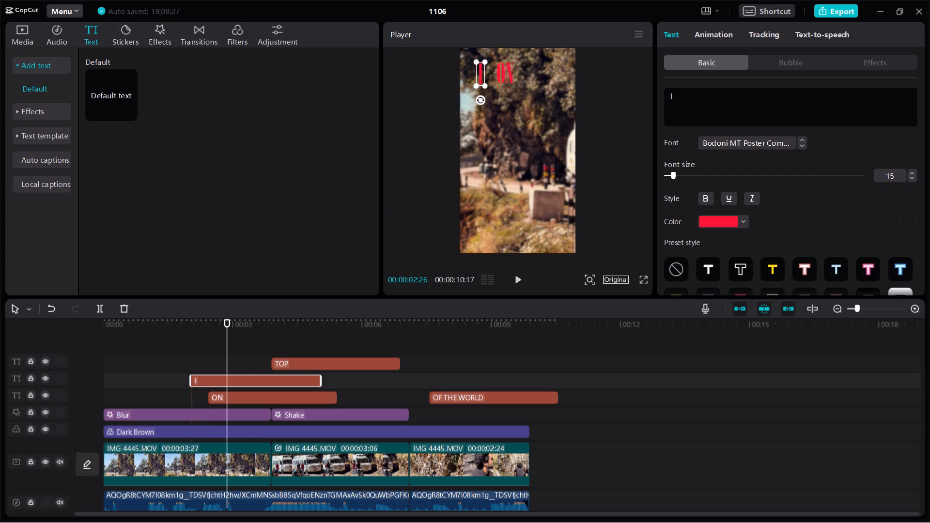
left_click(692, 99)
key("space")
type("AM")
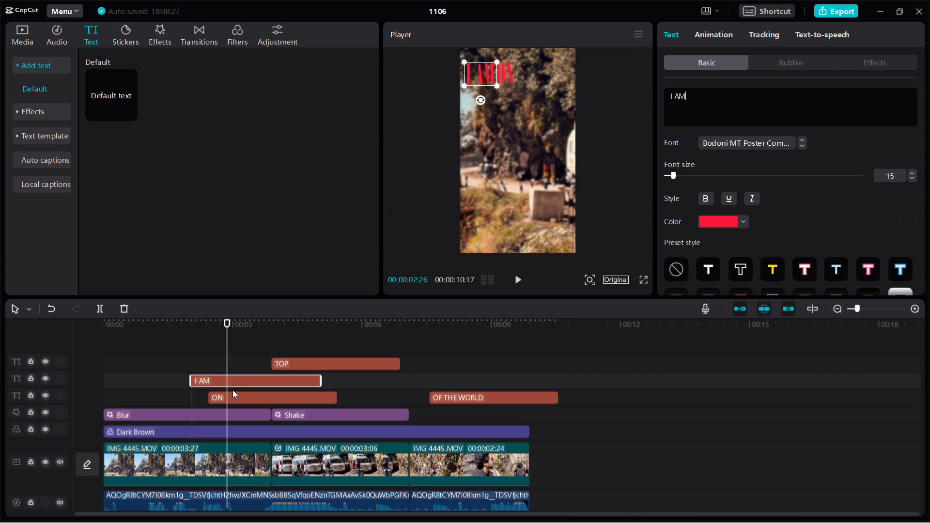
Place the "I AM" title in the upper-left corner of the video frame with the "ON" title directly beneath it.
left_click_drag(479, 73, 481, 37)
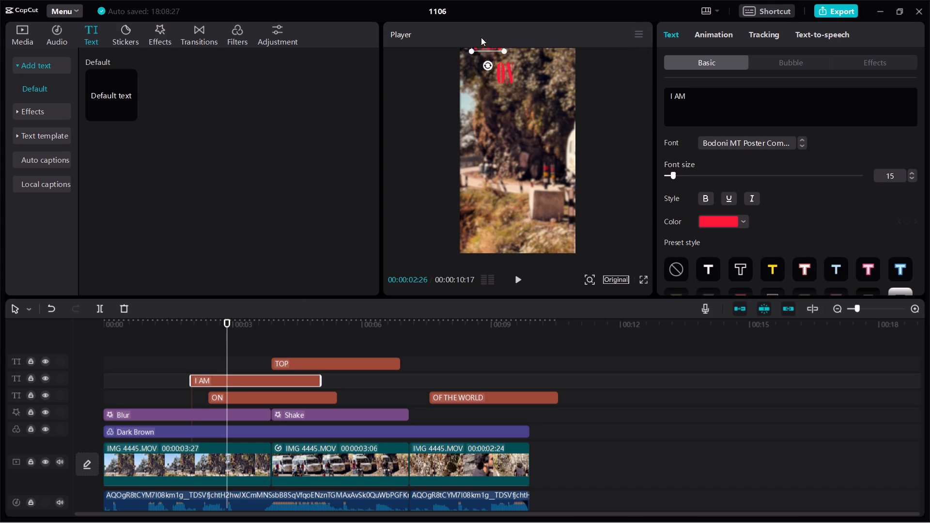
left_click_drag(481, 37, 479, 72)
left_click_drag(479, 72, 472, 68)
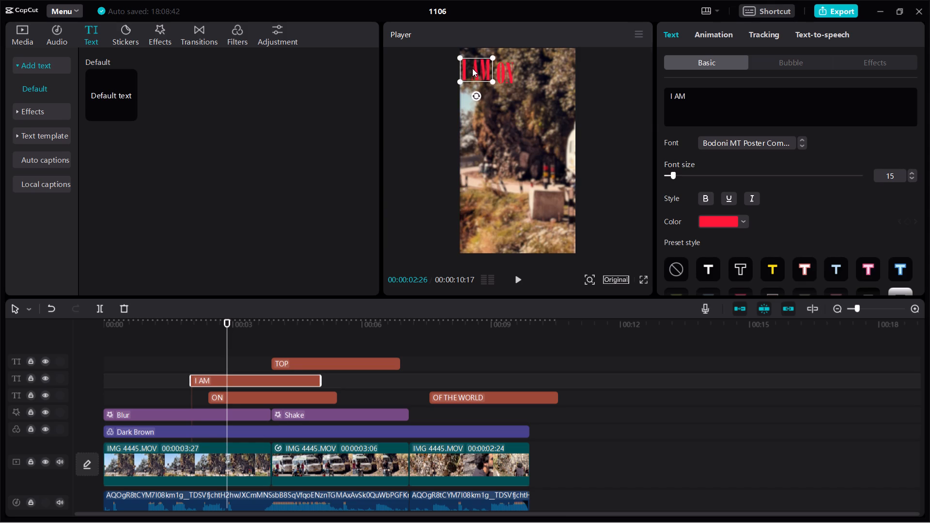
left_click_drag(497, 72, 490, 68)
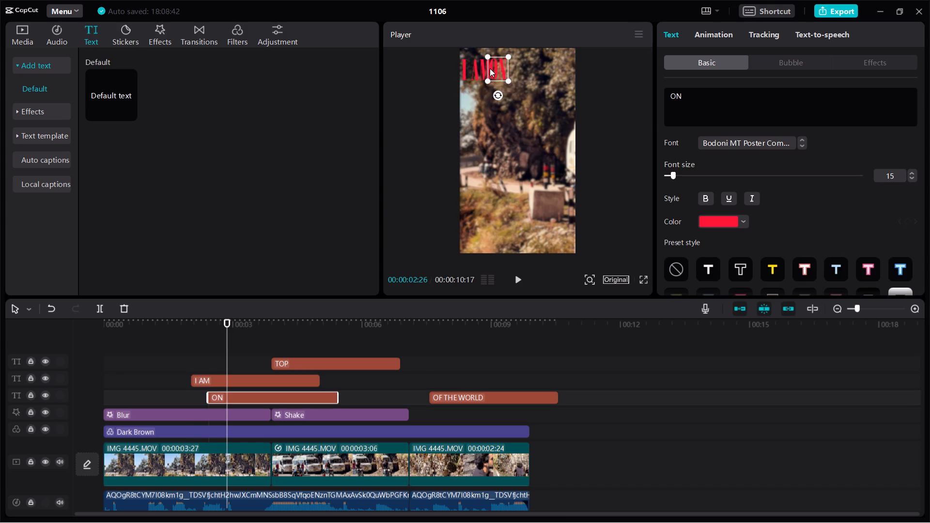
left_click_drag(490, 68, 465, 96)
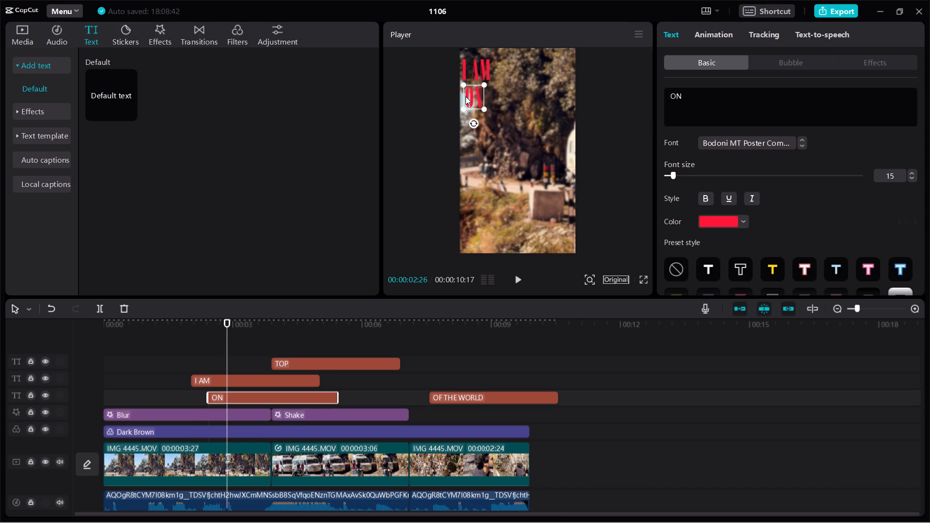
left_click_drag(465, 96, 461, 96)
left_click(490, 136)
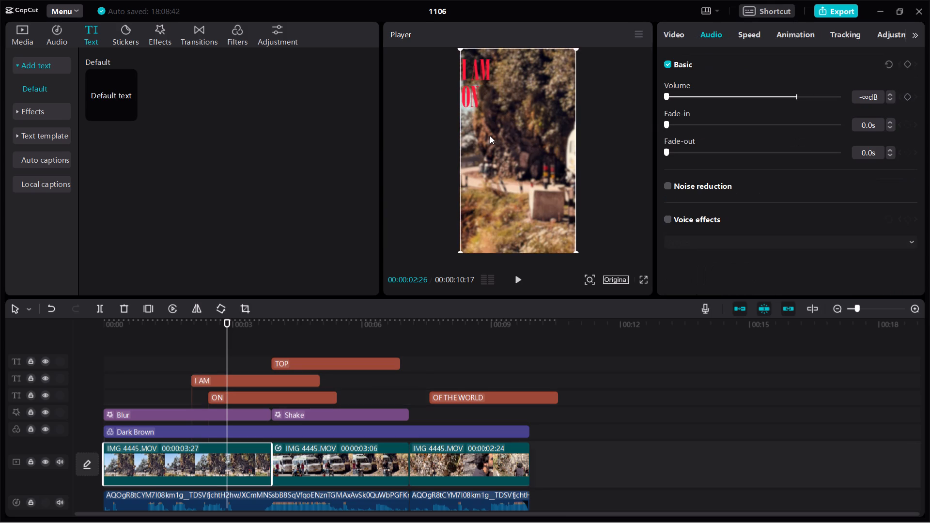
Stagger the "TOP" and "OF THE WORLD" clips on separate tracks below "ON", each starting slightly after the previous title, with "TOP" just before 00:00:02:26.
left_click(315, 365)
left_click_drag(315, 365, 302, 383)
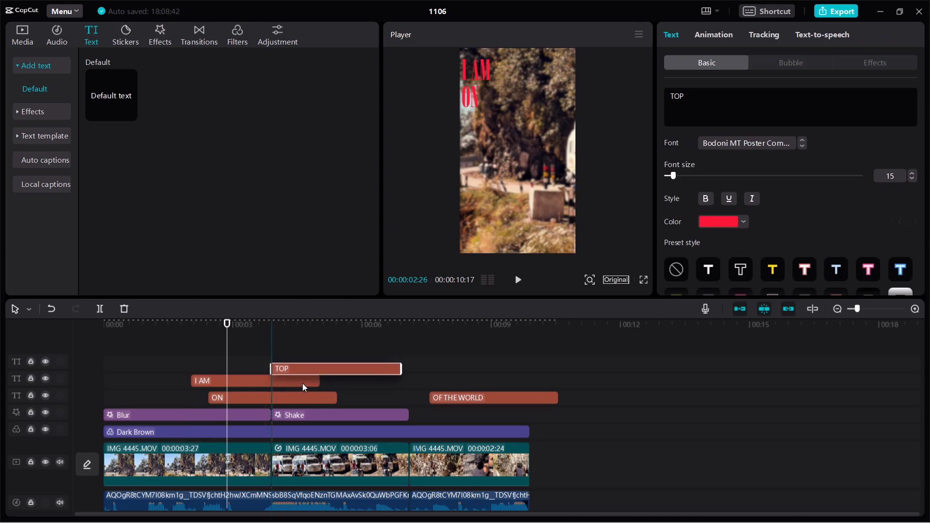
left_click_drag(302, 383, 275, 413)
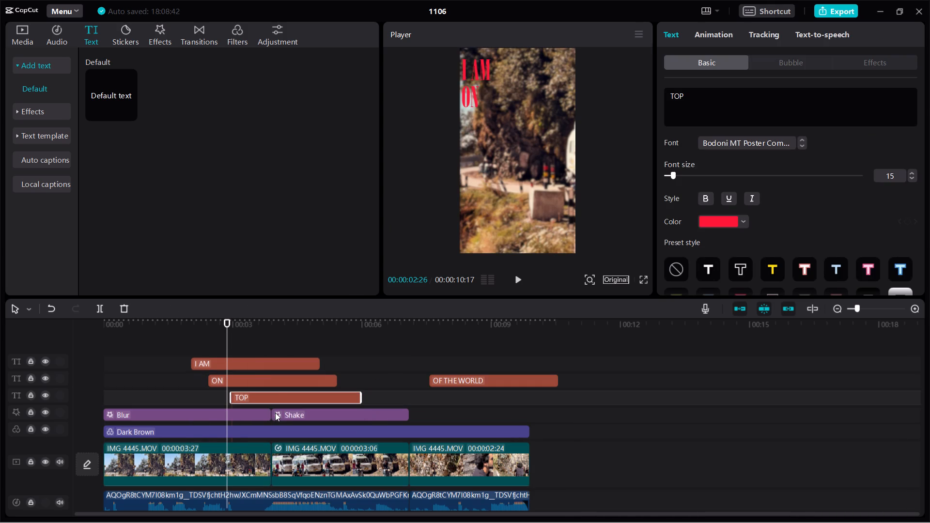
left_click_drag(444, 382, 443, 383)
left_click_drag(443, 383, 266, 415)
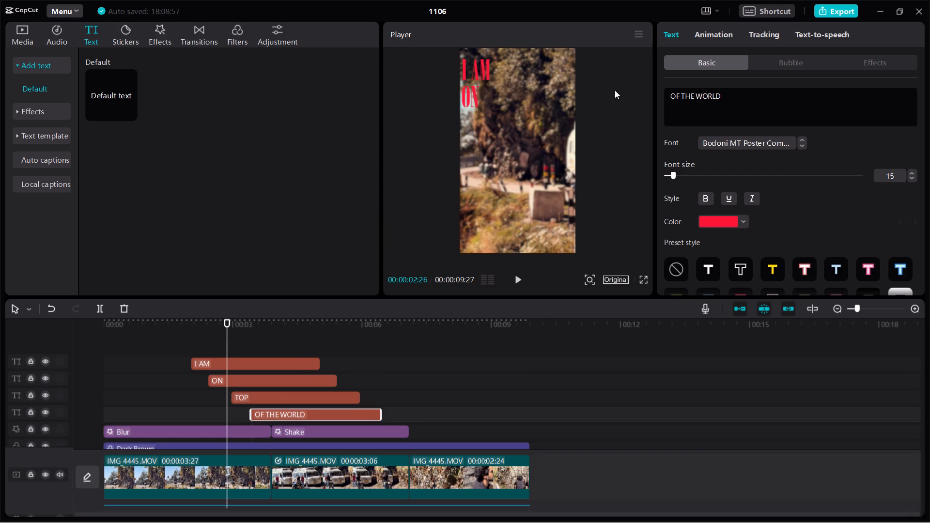
left_click_drag(245, 392, 236, 393)
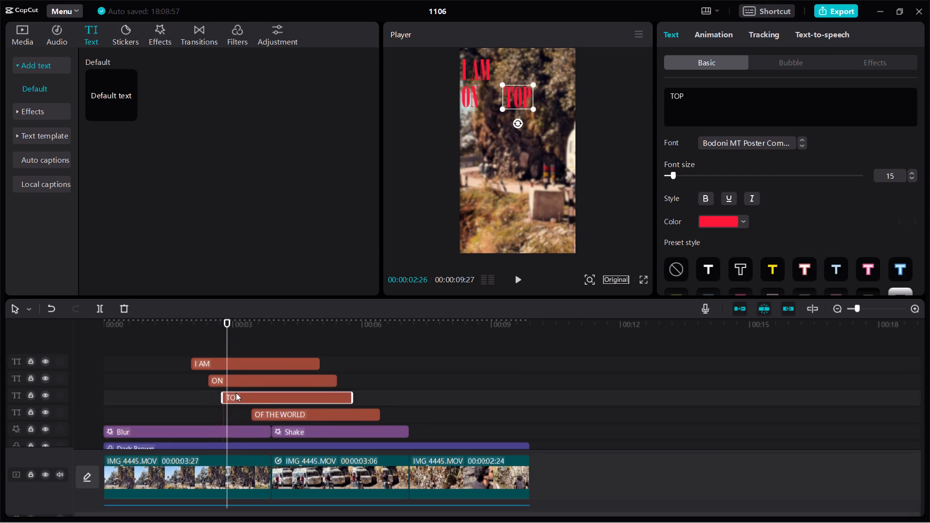
left_click_drag(271, 417, 247, 415)
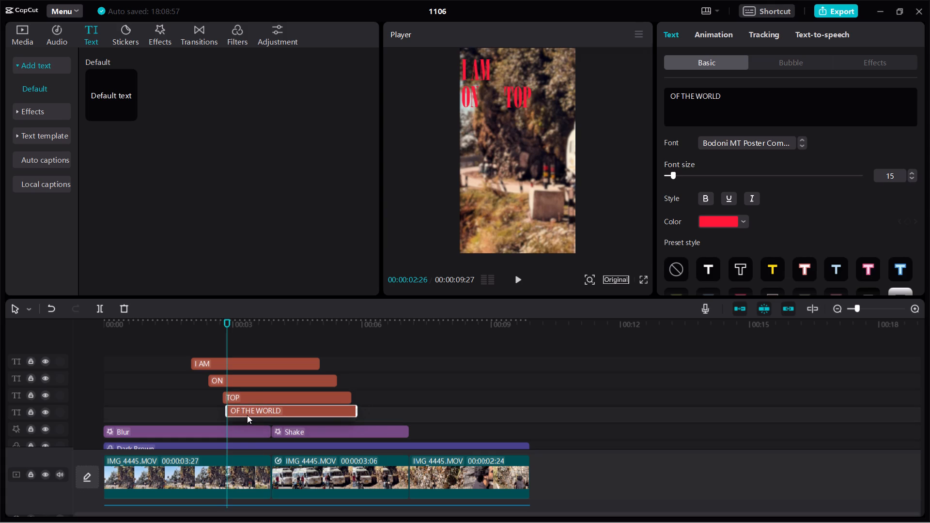
left_click_drag(247, 415, 256, 418)
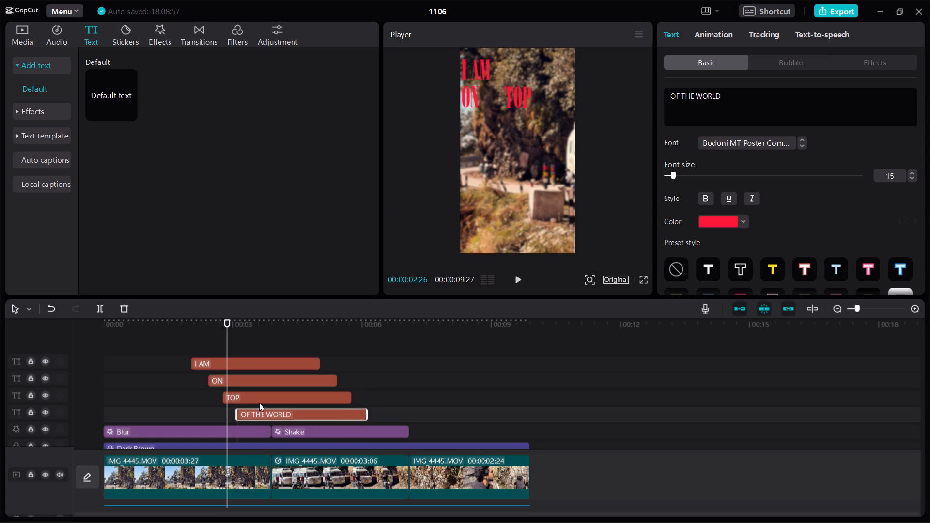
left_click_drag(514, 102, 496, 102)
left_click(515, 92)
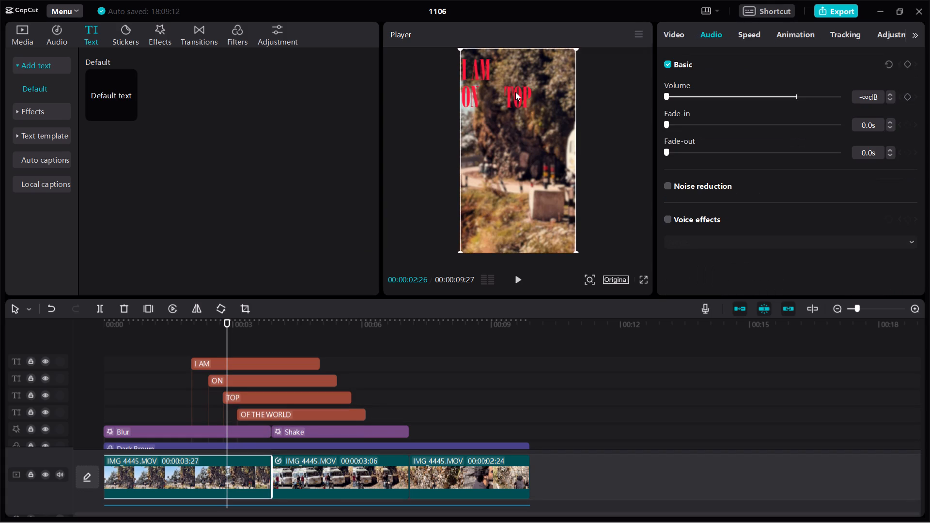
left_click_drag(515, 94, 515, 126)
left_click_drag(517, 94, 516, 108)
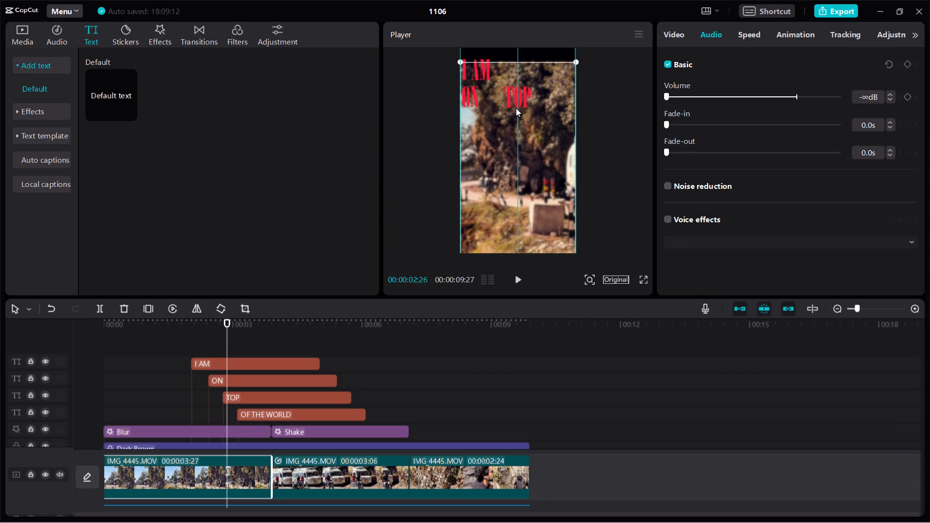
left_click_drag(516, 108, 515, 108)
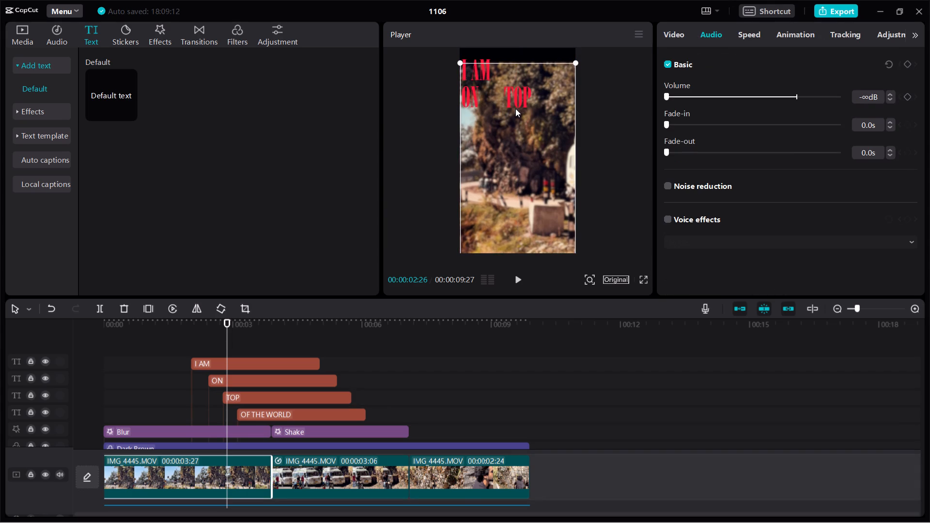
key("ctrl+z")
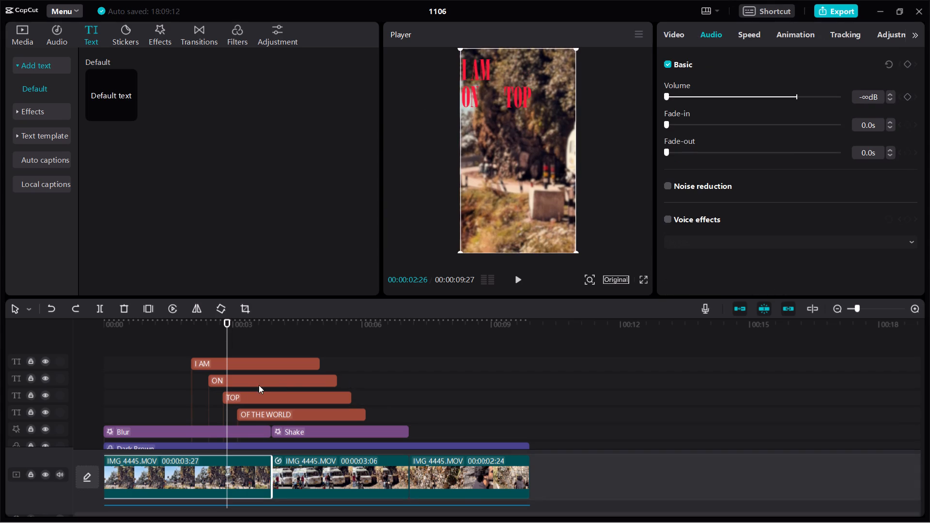
Stack the "I AM", "ON" and "TOP" titles in three centred lines in the upper half of the video frame.
left_click(247, 402)
left_click_drag(525, 91, 526, 136)
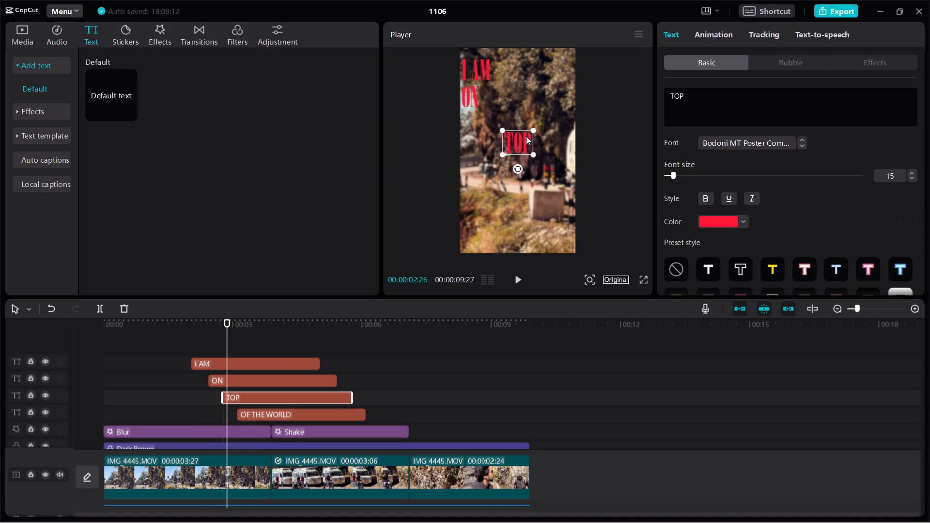
left_click_drag(473, 92, 521, 112)
left_click_drag(473, 68, 510, 87)
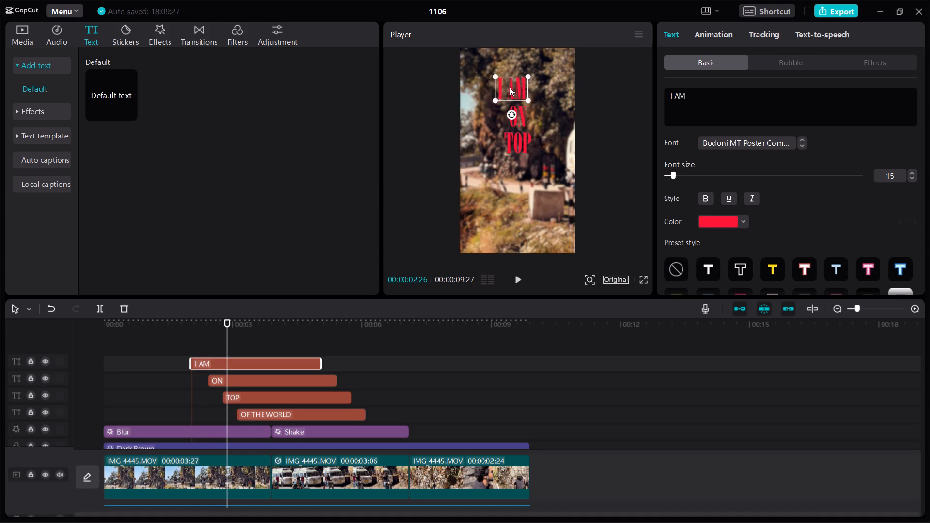
left_click_drag(510, 87, 517, 87)
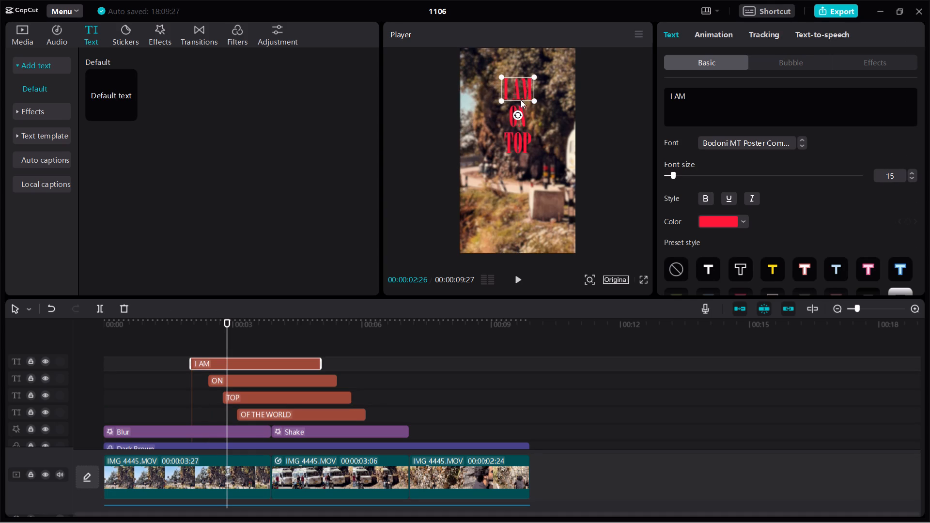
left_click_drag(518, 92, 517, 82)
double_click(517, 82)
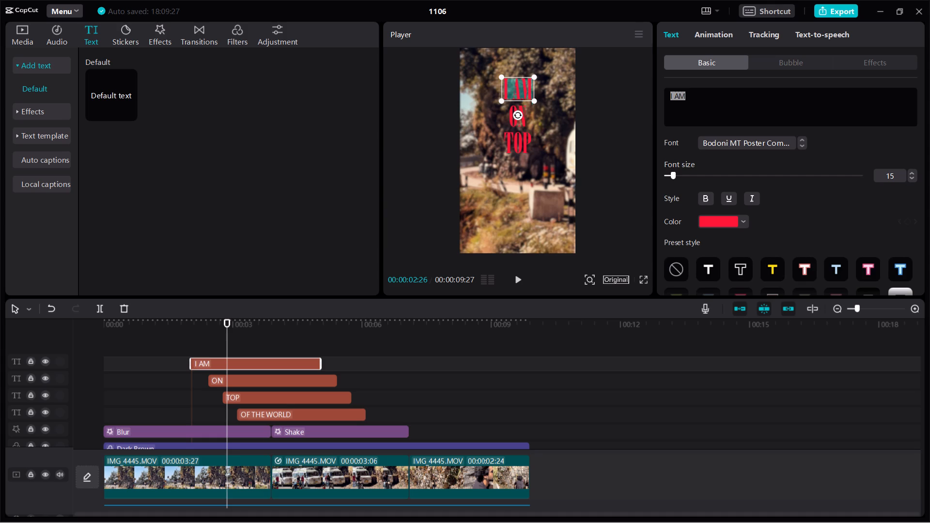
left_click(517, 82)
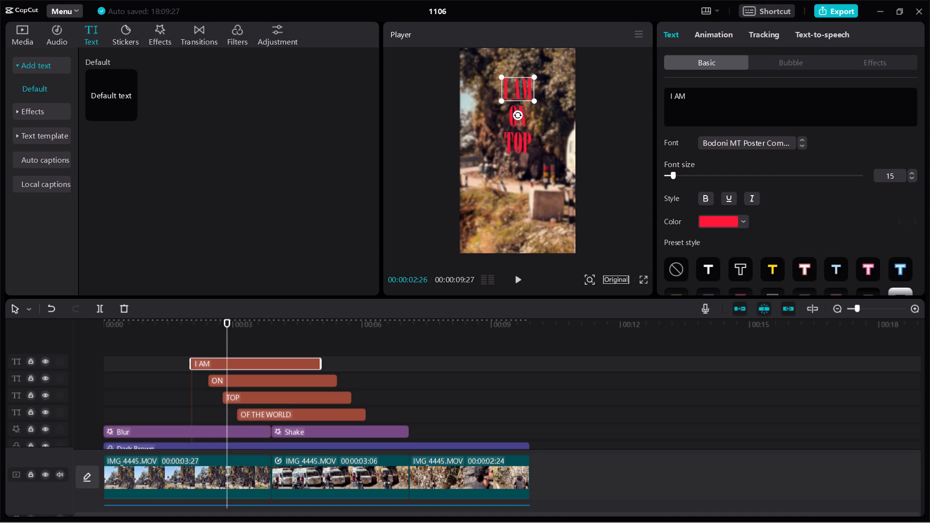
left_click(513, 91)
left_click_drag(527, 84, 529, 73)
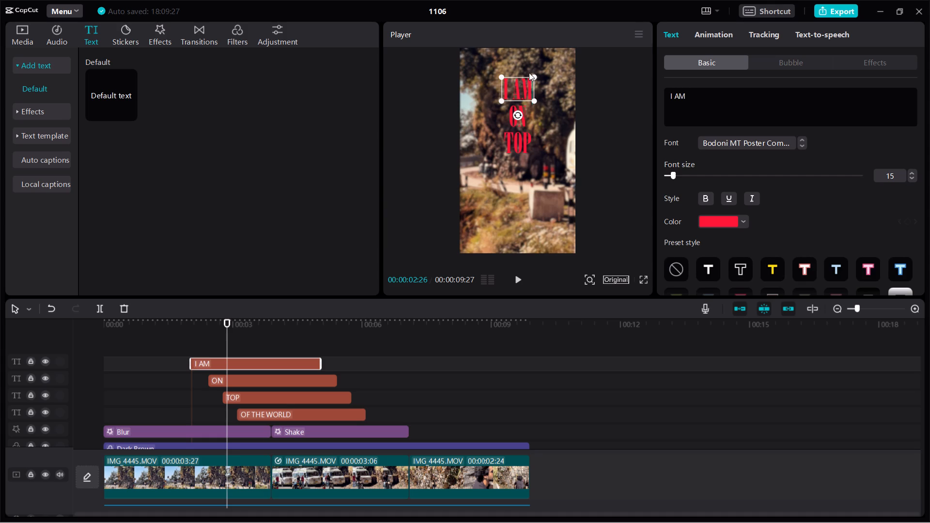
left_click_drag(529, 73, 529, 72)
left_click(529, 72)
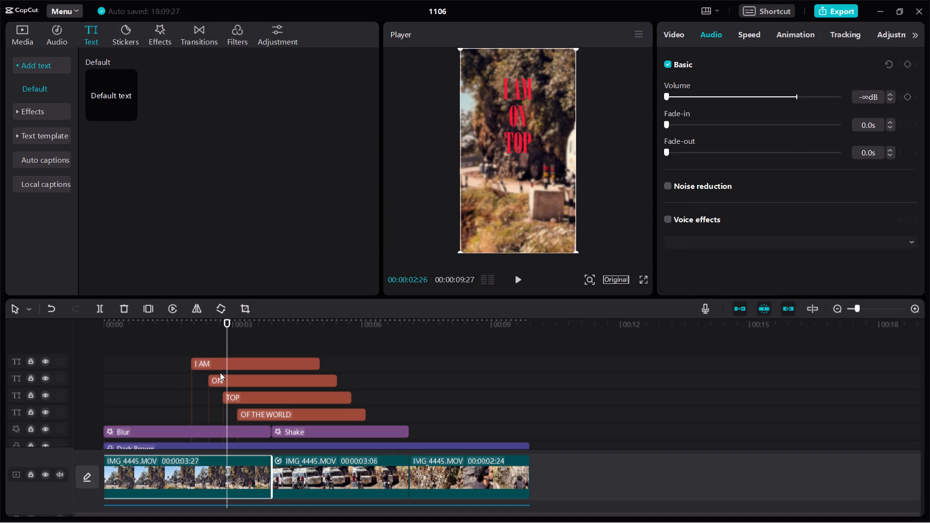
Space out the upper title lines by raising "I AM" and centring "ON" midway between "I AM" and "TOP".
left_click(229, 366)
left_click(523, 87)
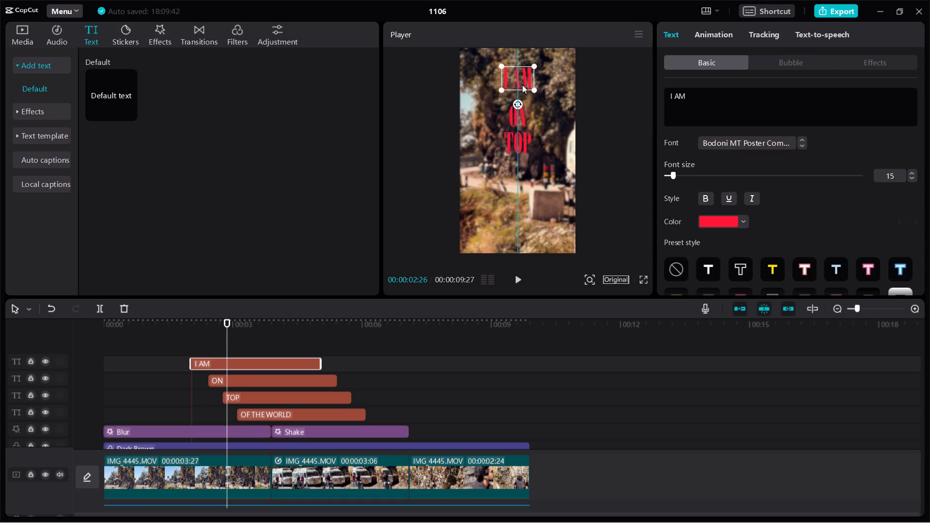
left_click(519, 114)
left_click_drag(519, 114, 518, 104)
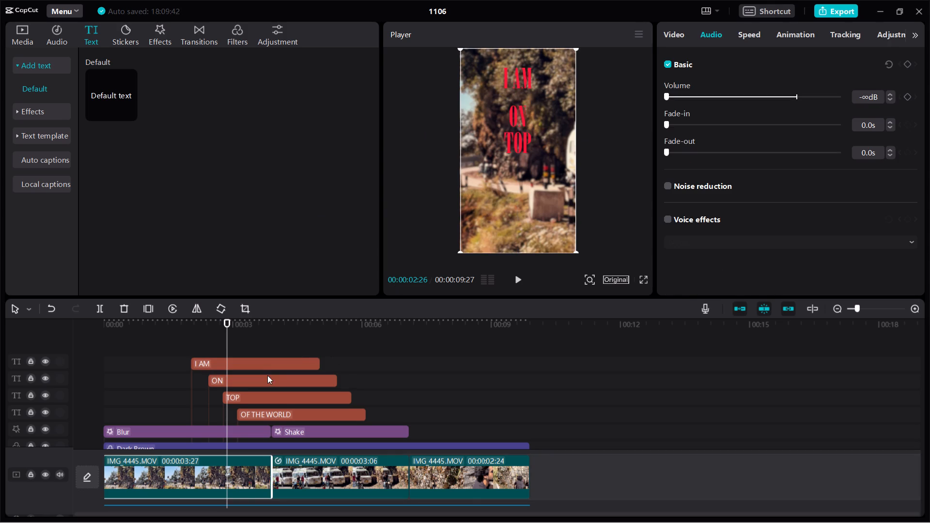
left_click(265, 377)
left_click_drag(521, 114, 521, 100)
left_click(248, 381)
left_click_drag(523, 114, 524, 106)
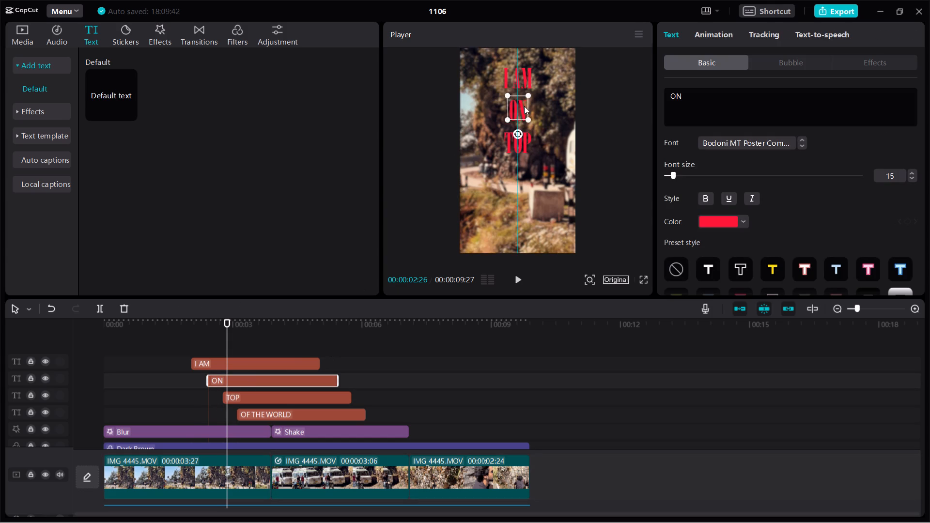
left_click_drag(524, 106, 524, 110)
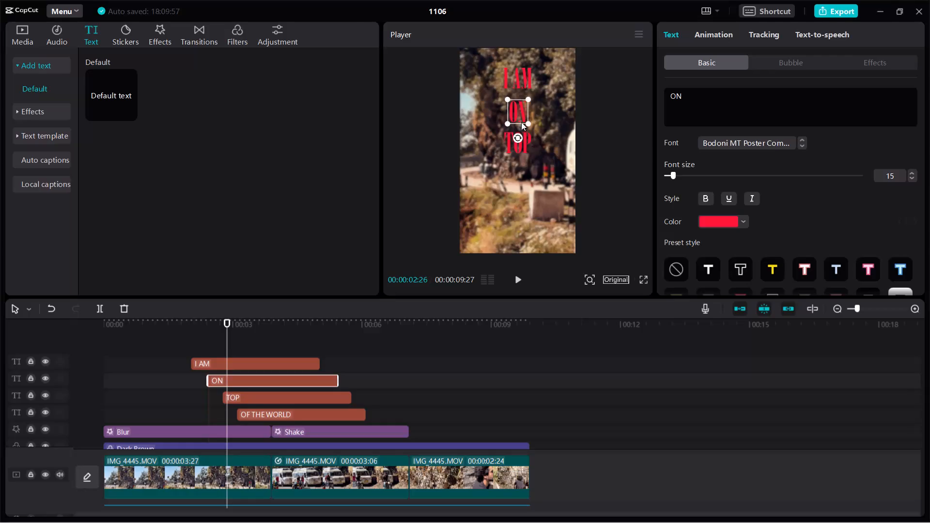
Raise the "OF THE WORLD" title in the lower part of the video frame, centred horizontally with a gap below "TOP".
left_click(274, 396)
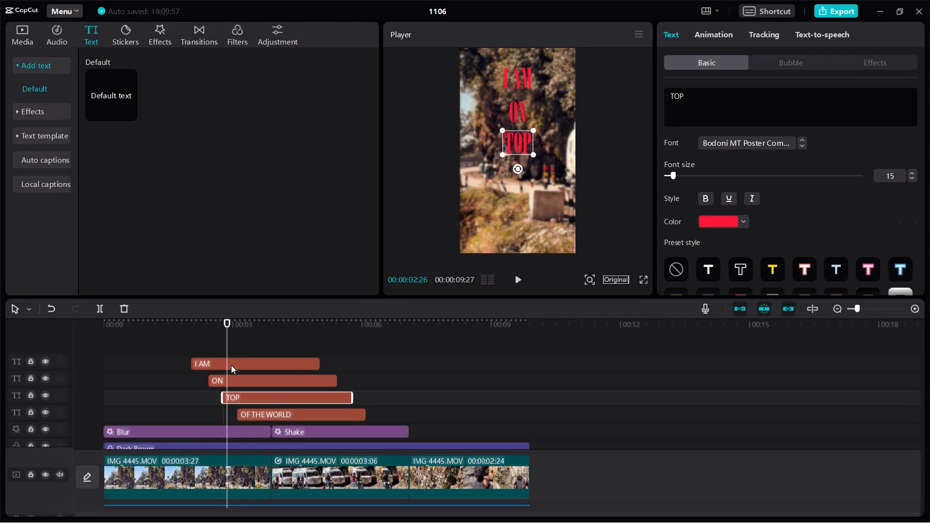
left_click_drag(229, 349, 254, 351)
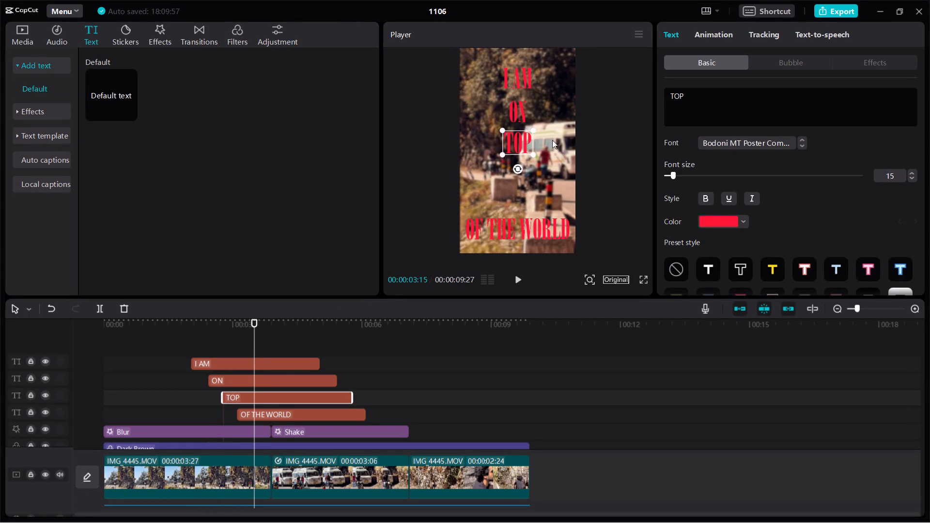
left_click_drag(505, 230, 505, 182)
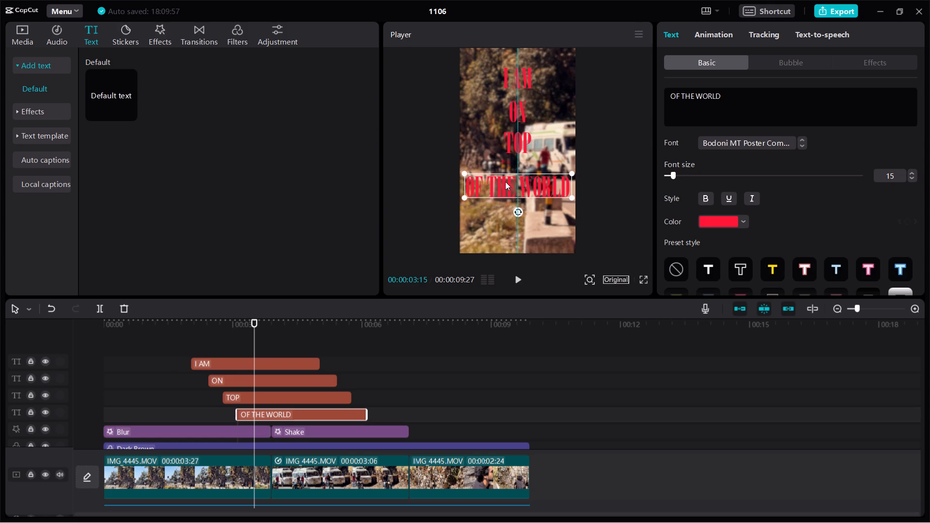
left_click_drag(505, 182, 505, 181)
left_click_drag(505, 181, 505, 194)
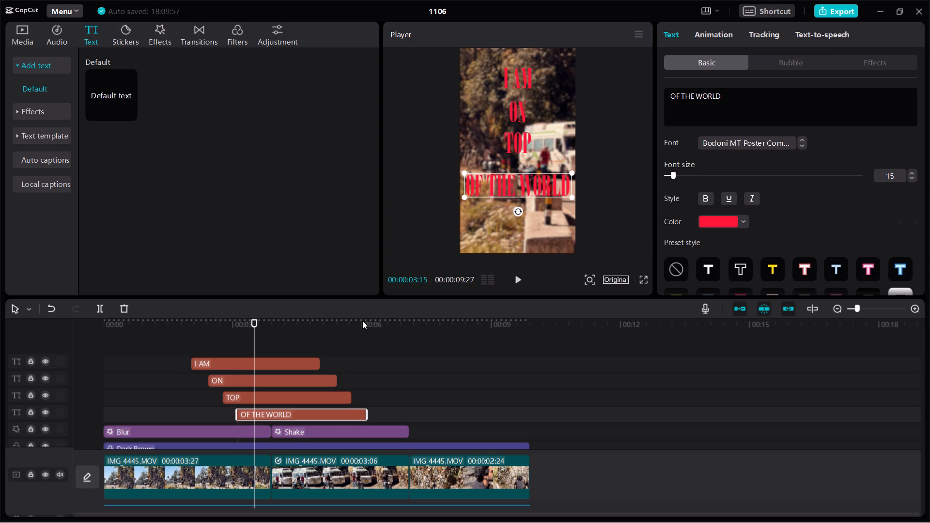
left_click_drag(506, 189, 502, 213)
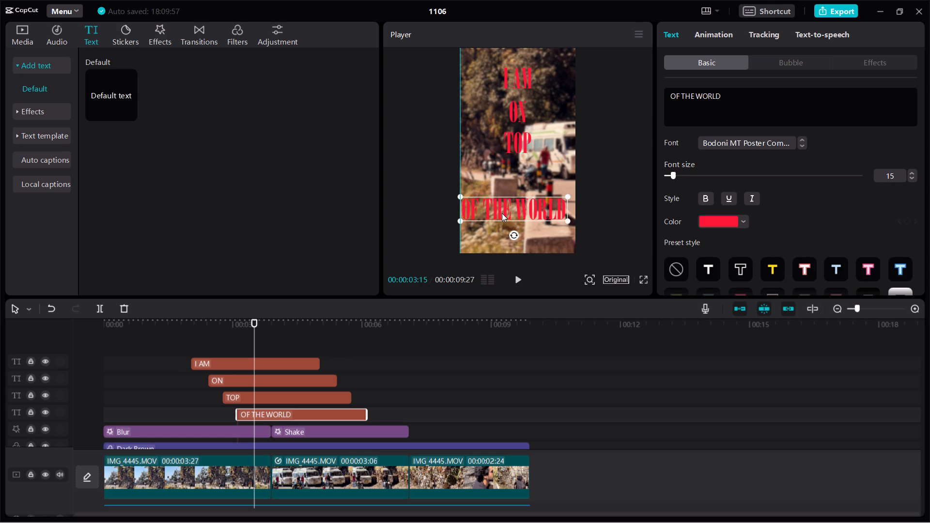
left_click_drag(502, 213, 505, 208)
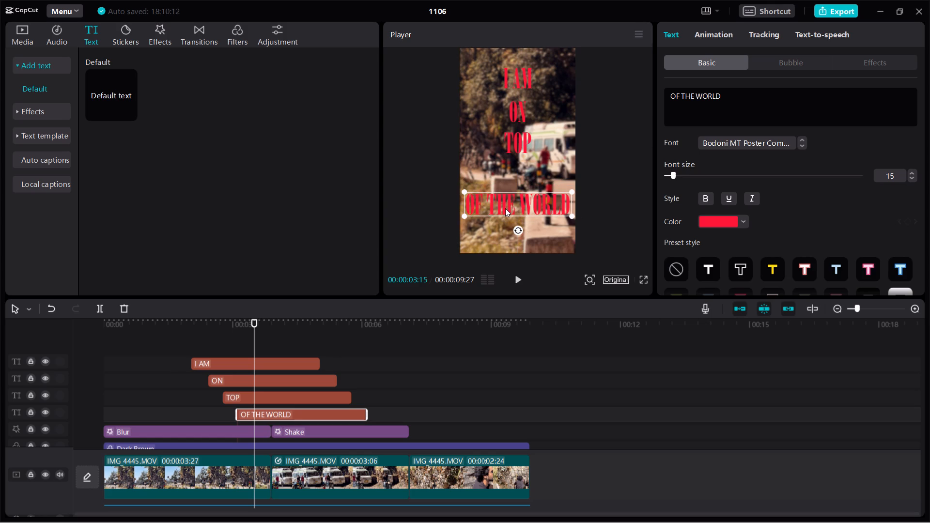
Move the "TOP" title down so it sits centred directly above "OF THE WORLD" in the video frame.
left_click(262, 391)
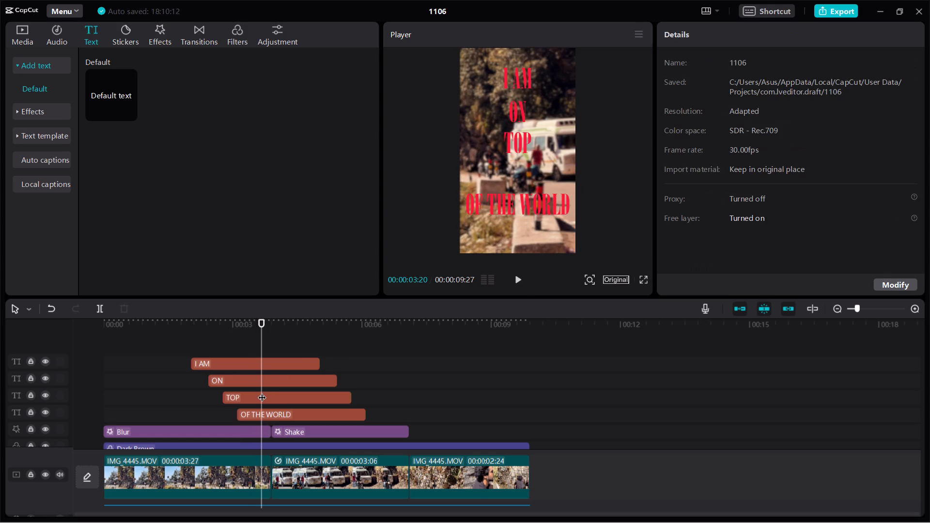
left_click(297, 395)
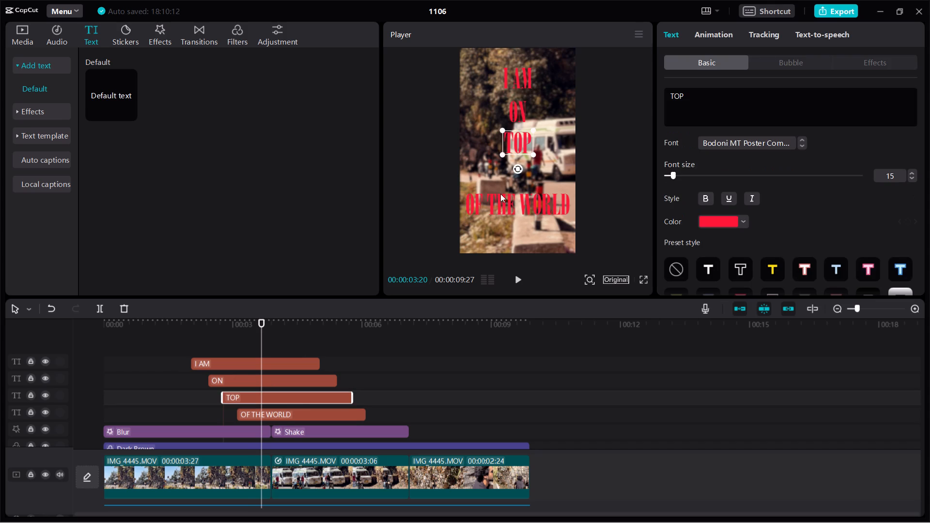
left_click_drag(515, 146, 515, 158)
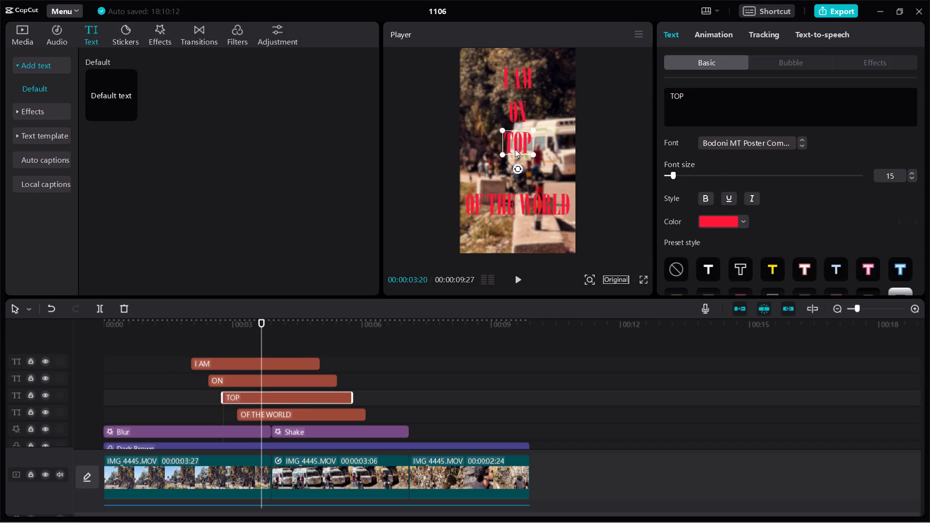
left_click(516, 143)
left_click(516, 143)
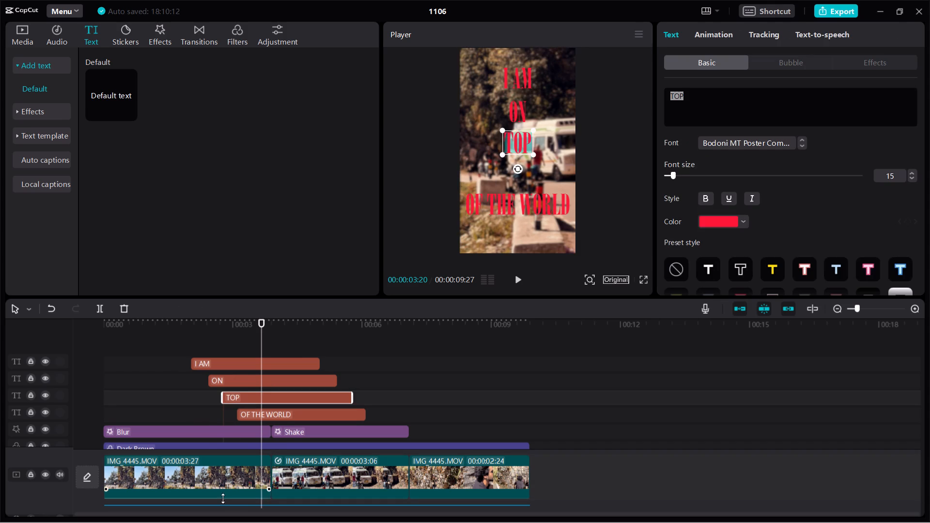
left_click(269, 397)
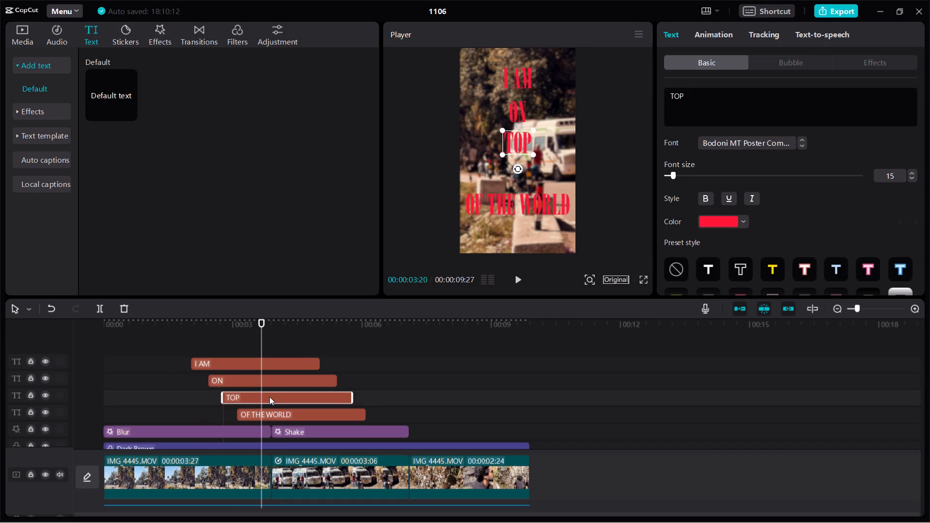
left_click_drag(512, 141, 516, 159)
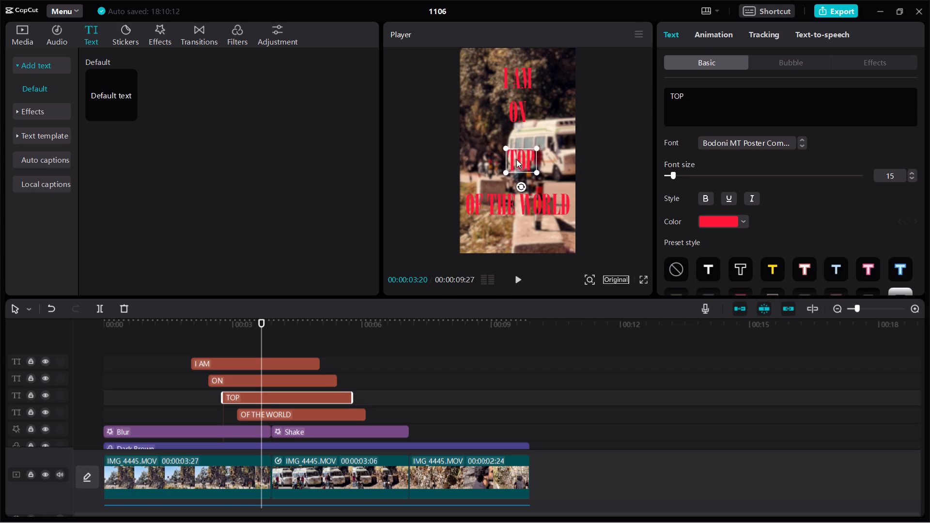
left_click_drag(516, 159, 510, 172)
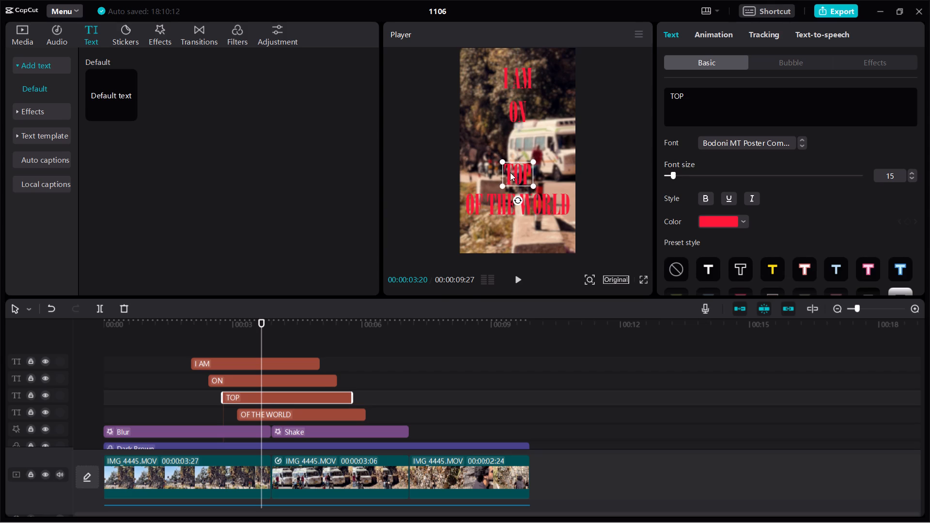
Move the "ON" title down so it sits centred directly above "TOP" in the video frame.
left_click(300, 380)
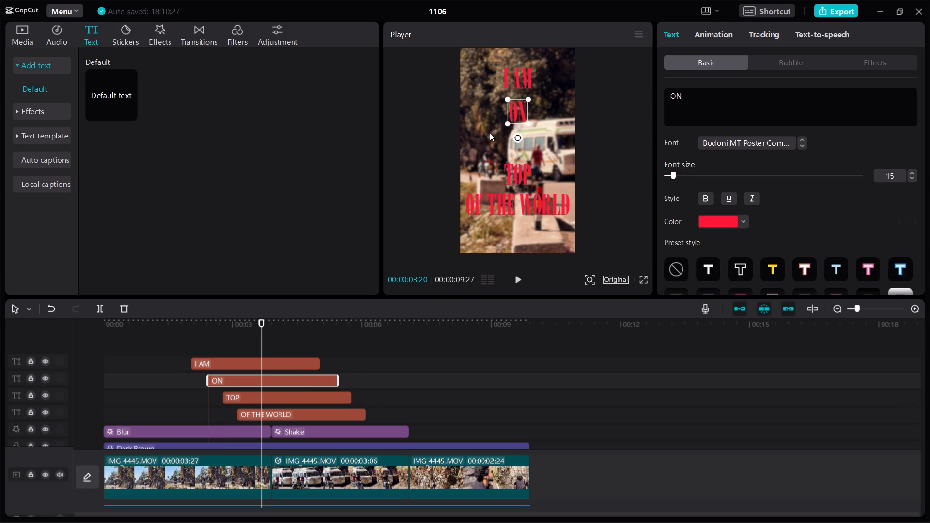
left_click_drag(513, 117, 513, 136)
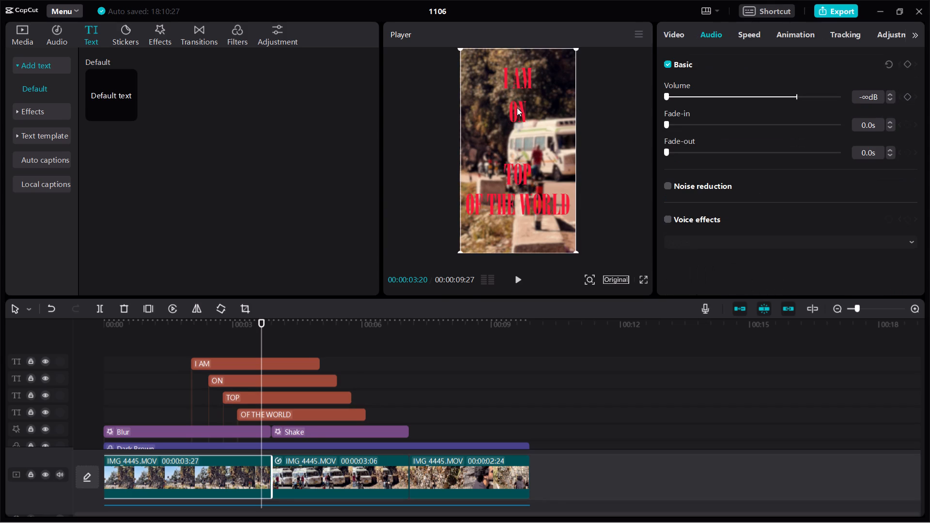
left_click(517, 108)
left_click(257, 378)
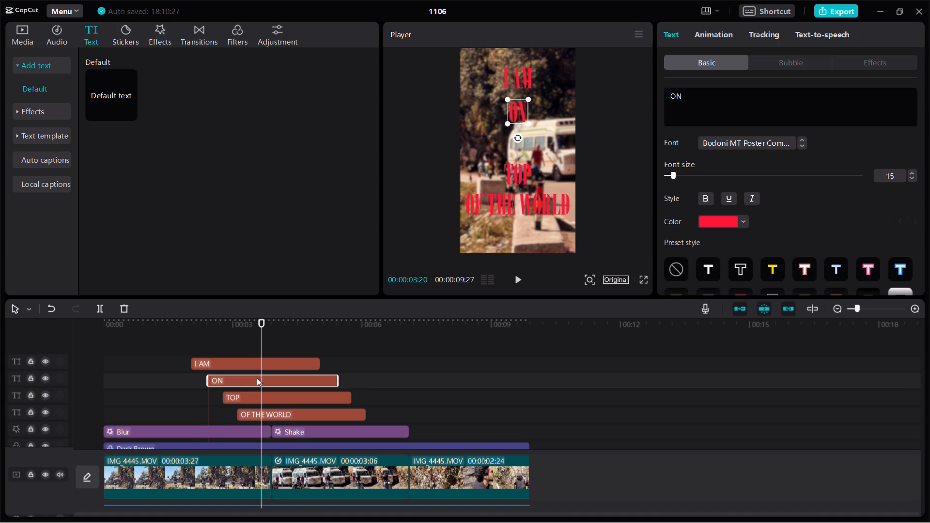
left_click_drag(516, 108, 520, 123)
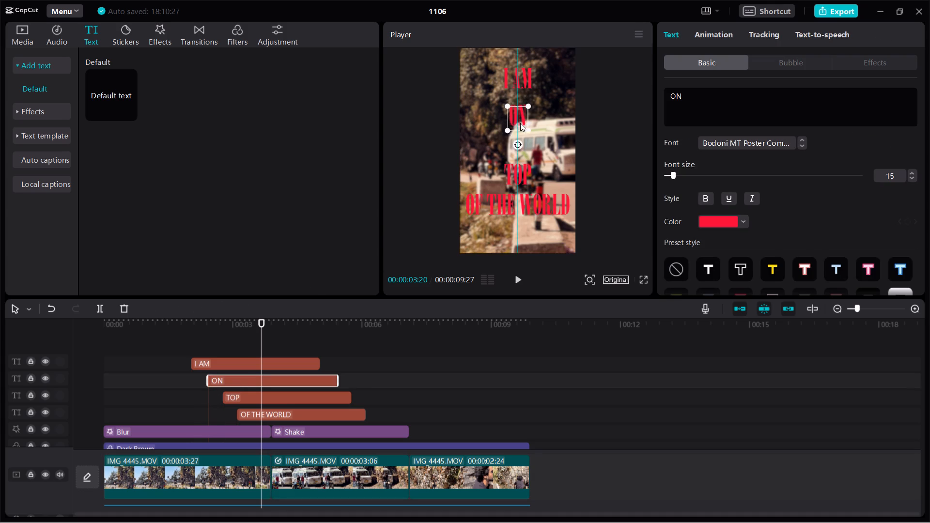
left_click_drag(520, 123, 513, 142)
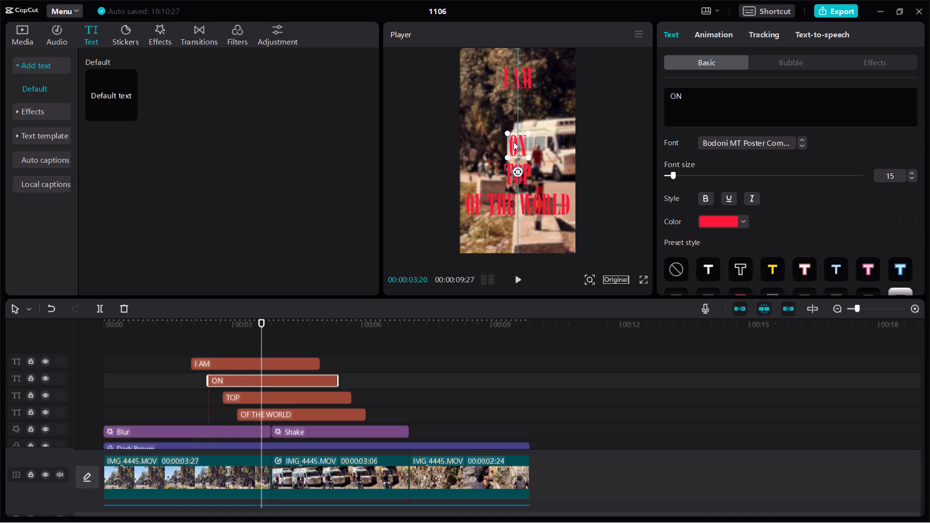
left_click_drag(513, 142, 516, 138)
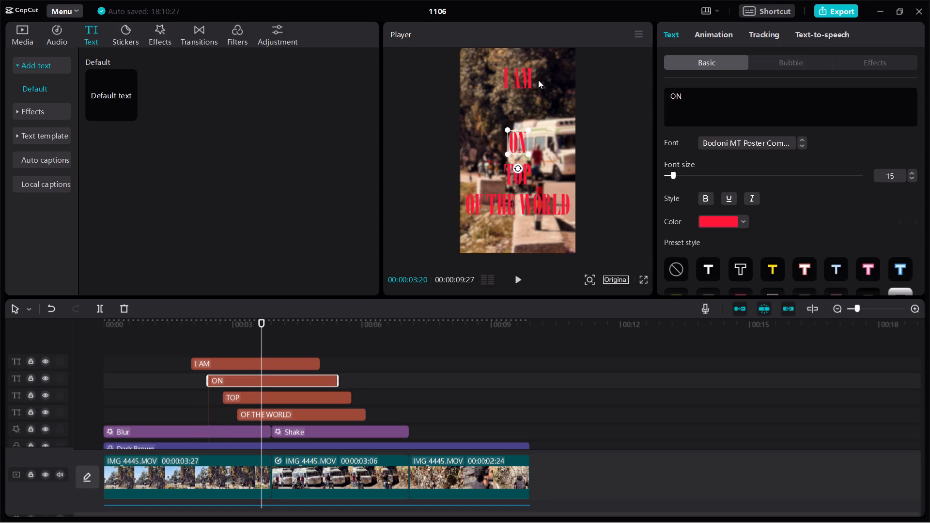
Move the "I AM" title down to sit centred directly above "ON", completing an evenly spaced four-line stack.
left_click(276, 365)
left_click_drag(518, 78, 519, 88)
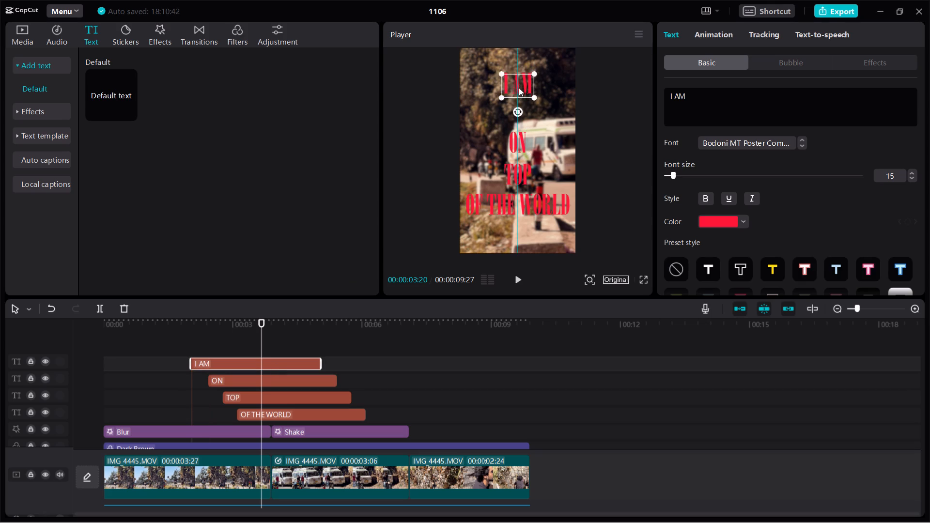
left_click_drag(519, 88, 519, 113)
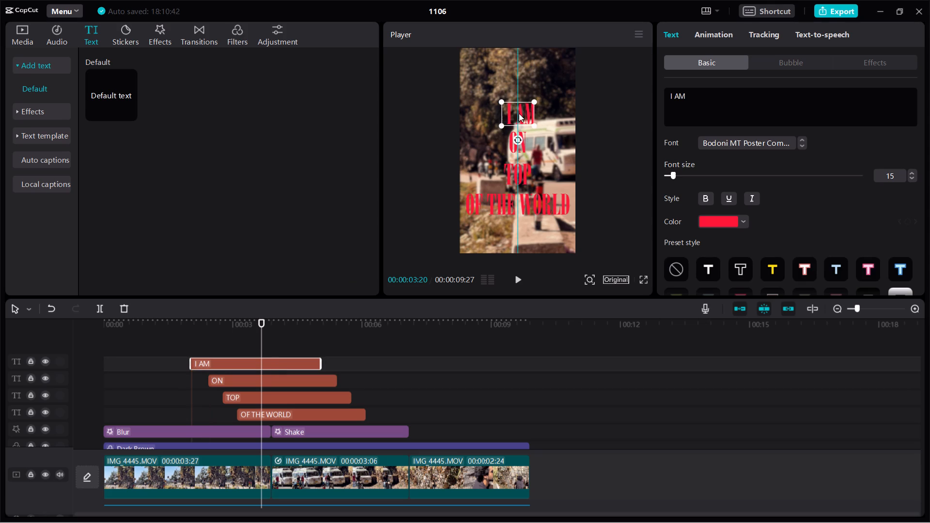
left_click_drag(519, 113, 518, 112)
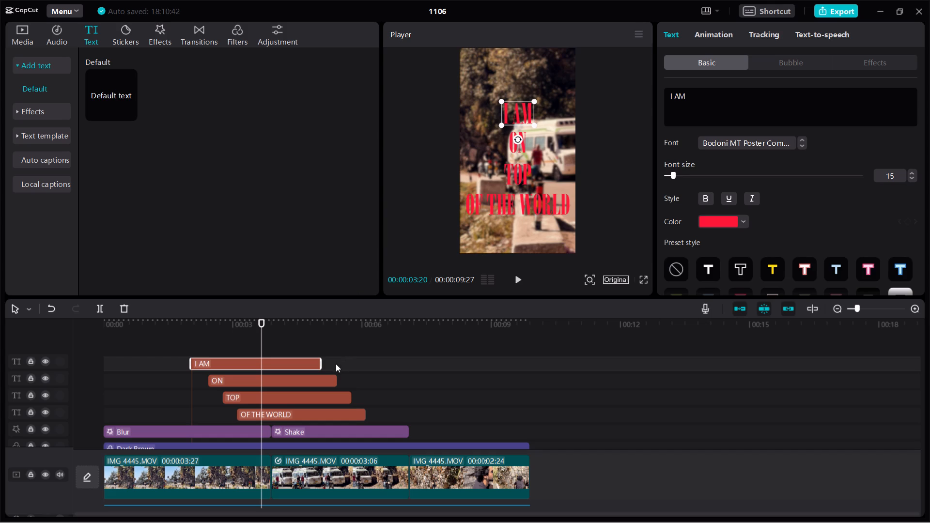
Trim the ends of the "I AM", "ON", "TOP" and "OF THE WORLD" clips to the end of the first video clip.
left_click_drag(322, 365, 266, 369)
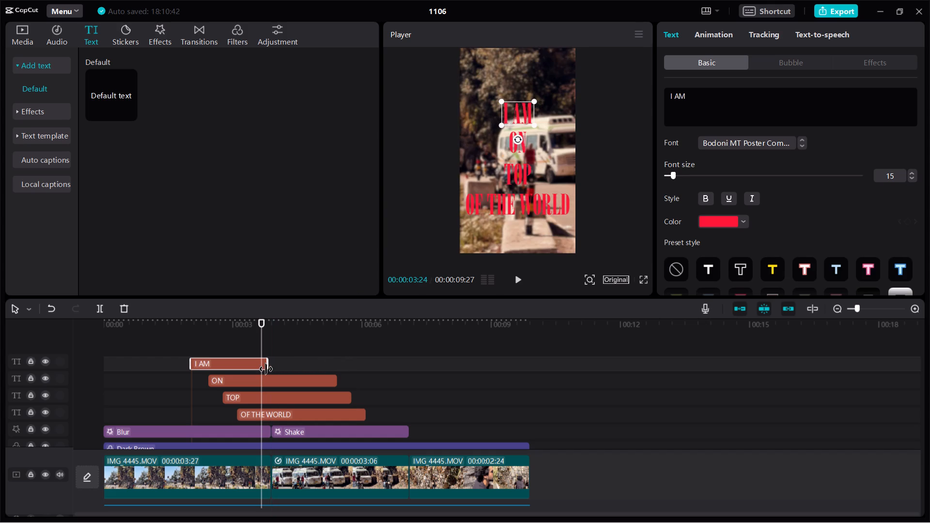
left_click_drag(266, 369, 269, 369)
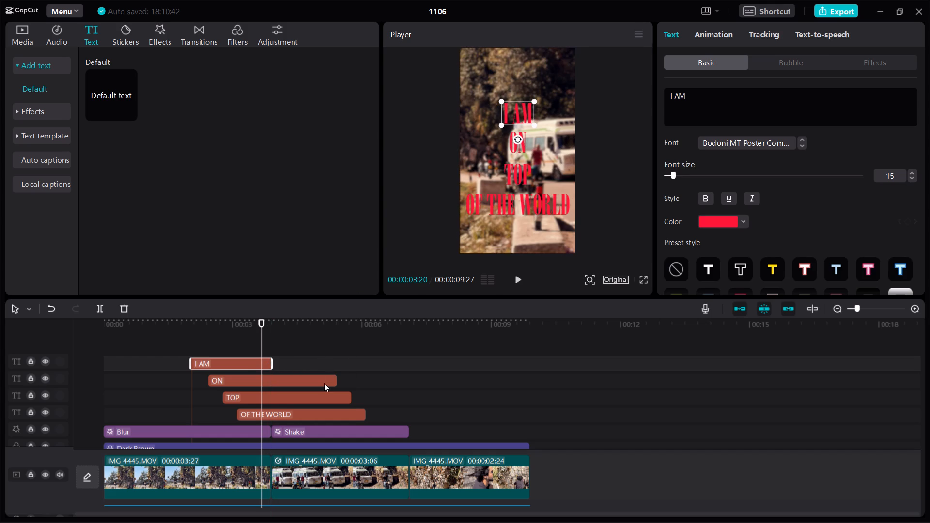
left_click(324, 383)
left_click_drag(336, 383, 297, 382)
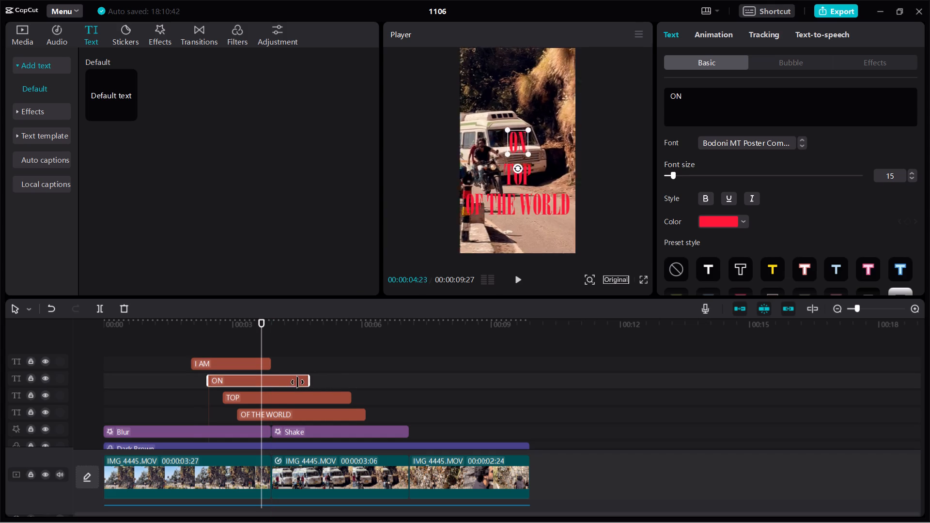
left_click_drag(297, 382, 267, 383)
left_click(333, 396)
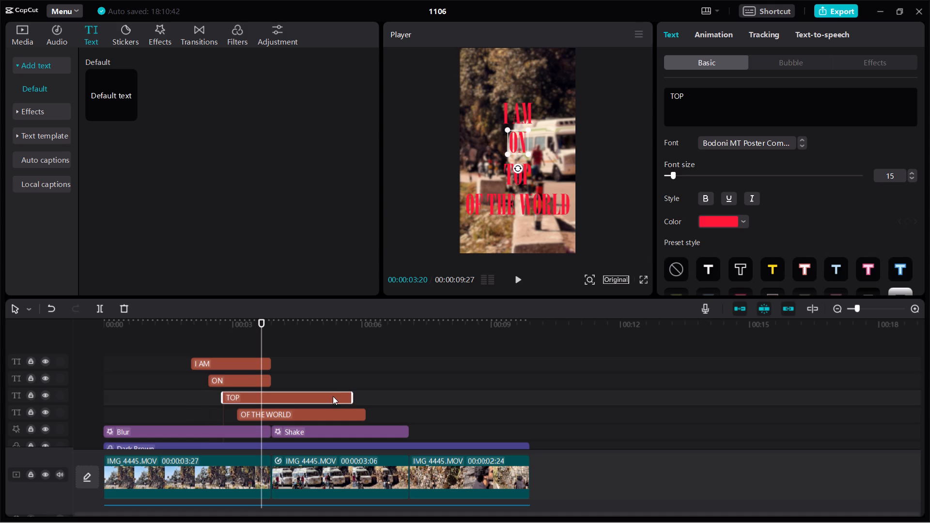
left_click_drag(351, 397, 269, 402)
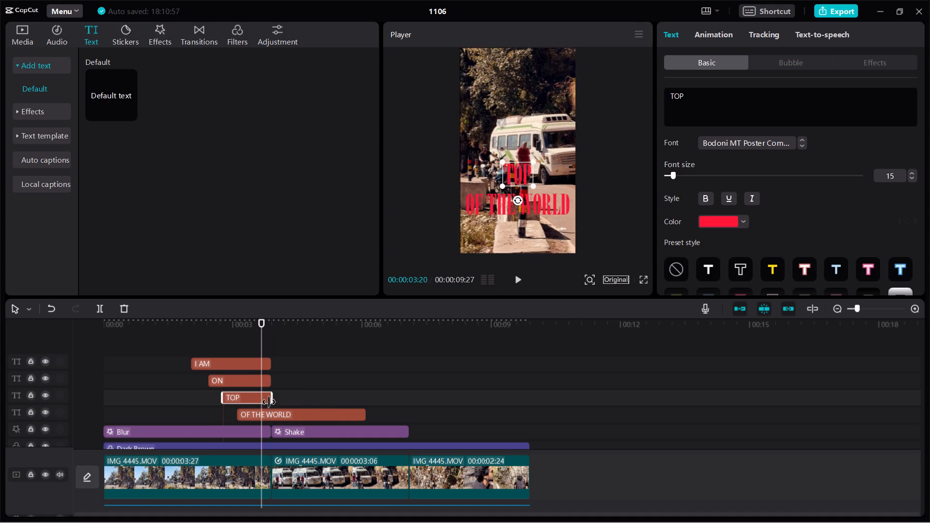
left_click(353, 415)
left_click_drag(366, 414, 272, 418)
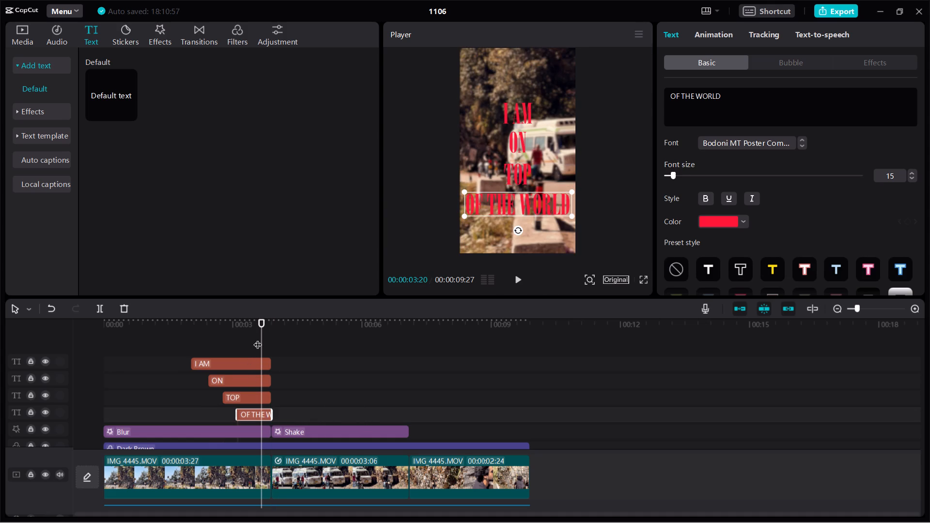
Shift the title clips earlier so "I AM" starts near 00:00:01:17 and "ON", "TOP" and "OF THE WORLD" start together just after it.
left_click_drag(258, 338, 167, 358)
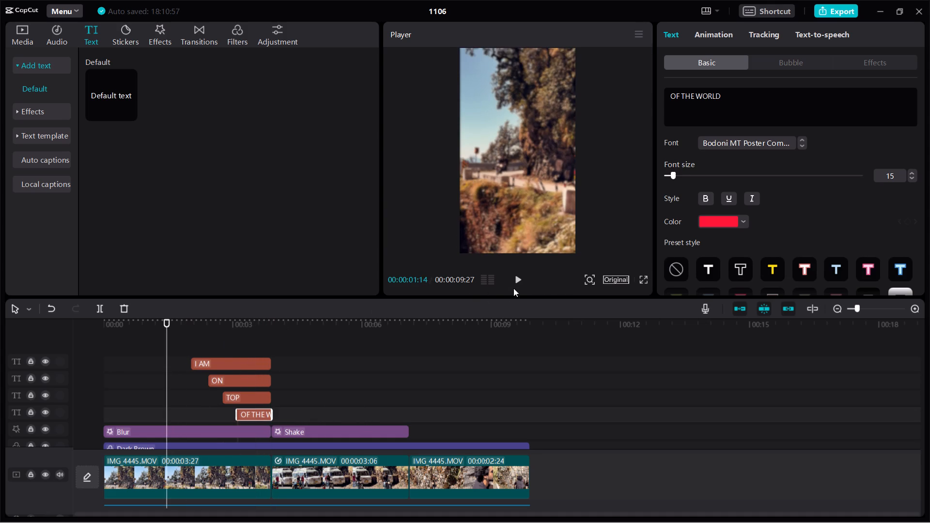
left_click(514, 287)
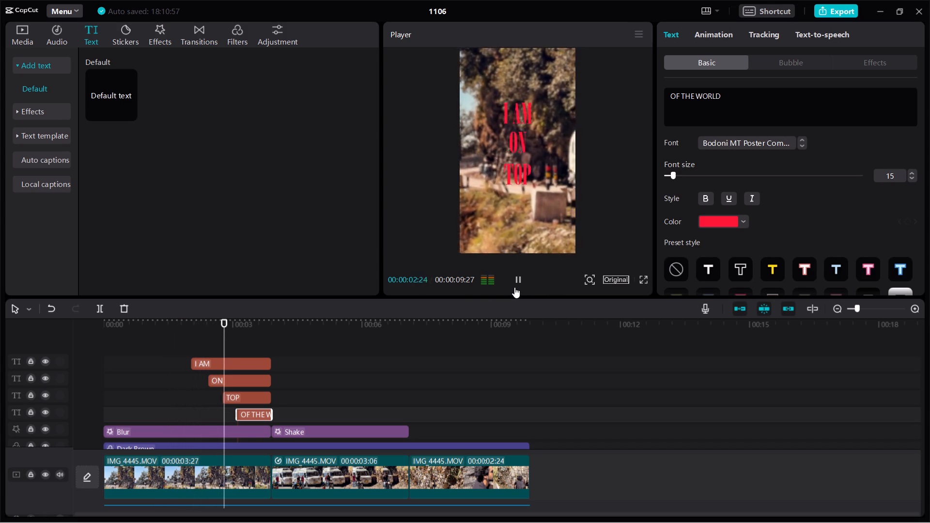
left_click(287, 332)
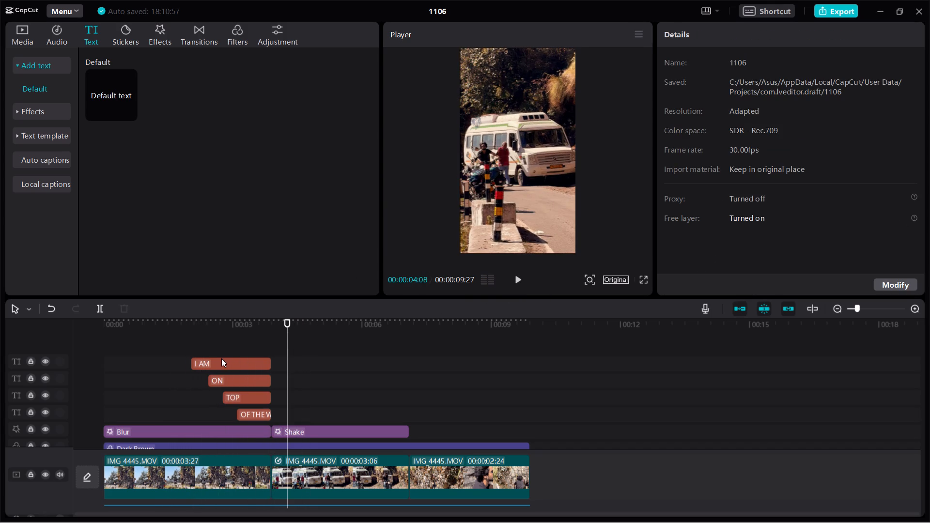
left_click_drag(214, 363, 196, 365)
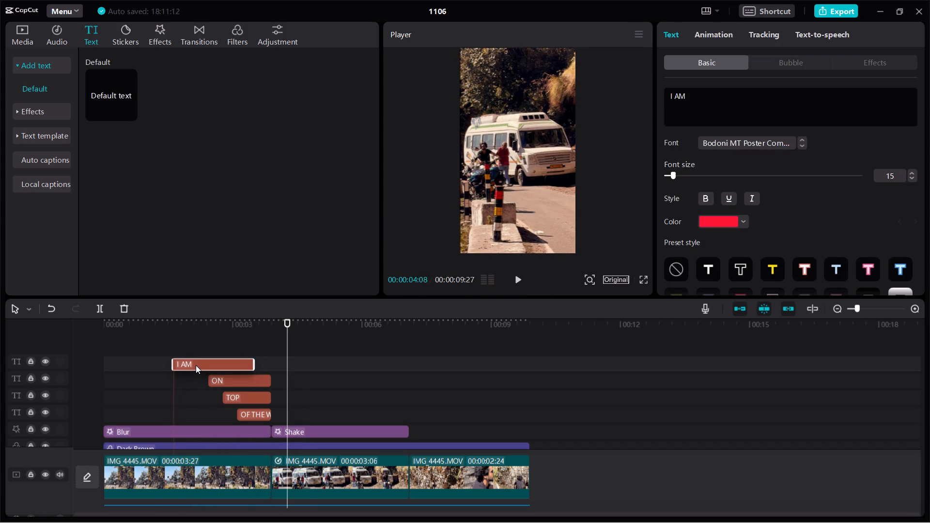
left_click_drag(196, 365, 194, 364)
left_click_drag(214, 378, 194, 380)
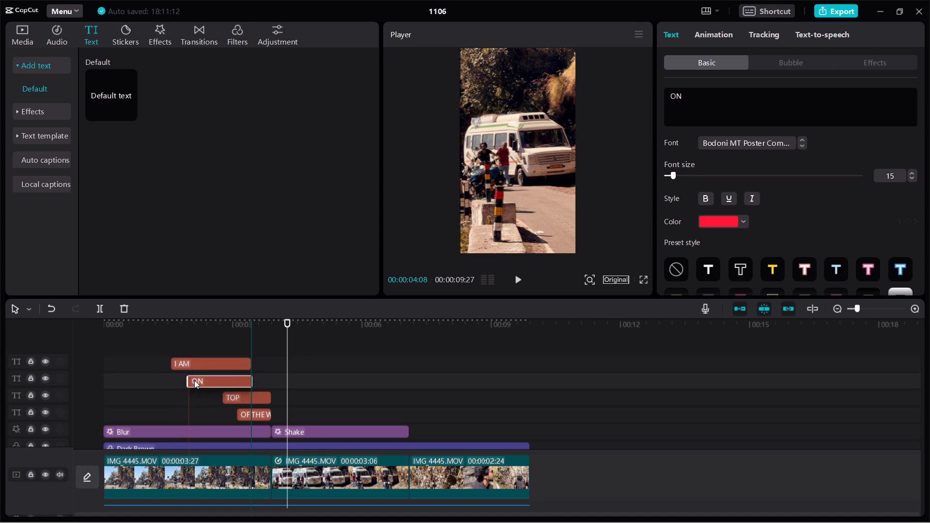
left_click_drag(194, 380, 185, 379)
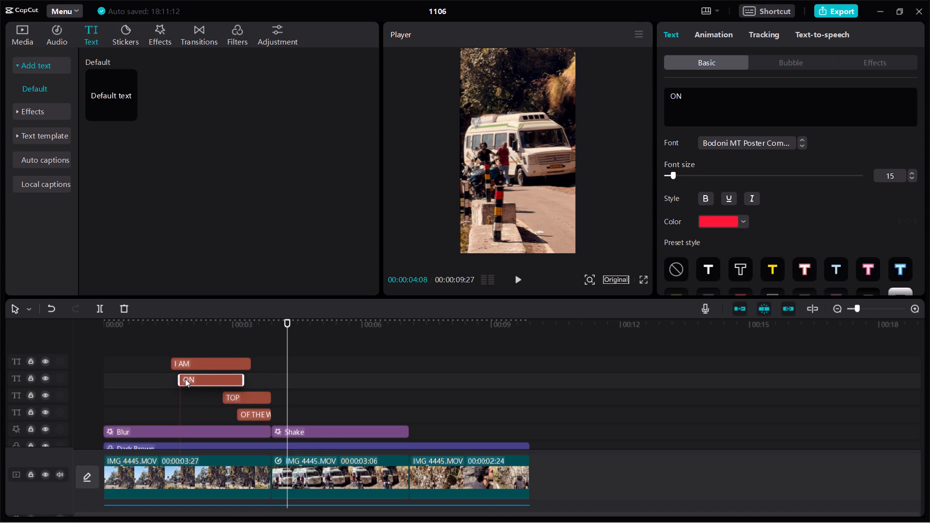
left_click_drag(185, 379, 184, 379)
left_click_drag(238, 398, 204, 402)
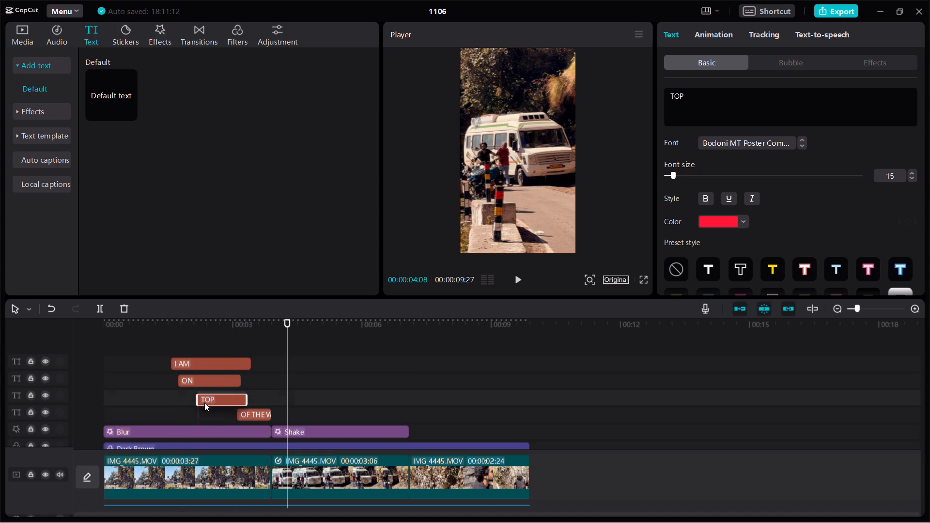
left_click_drag(204, 402, 200, 400)
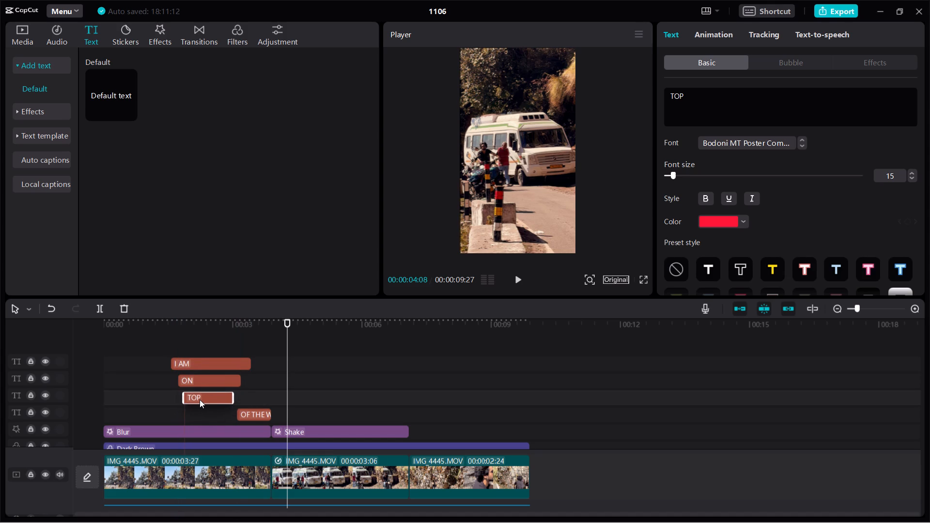
left_click_drag(200, 400, 196, 400)
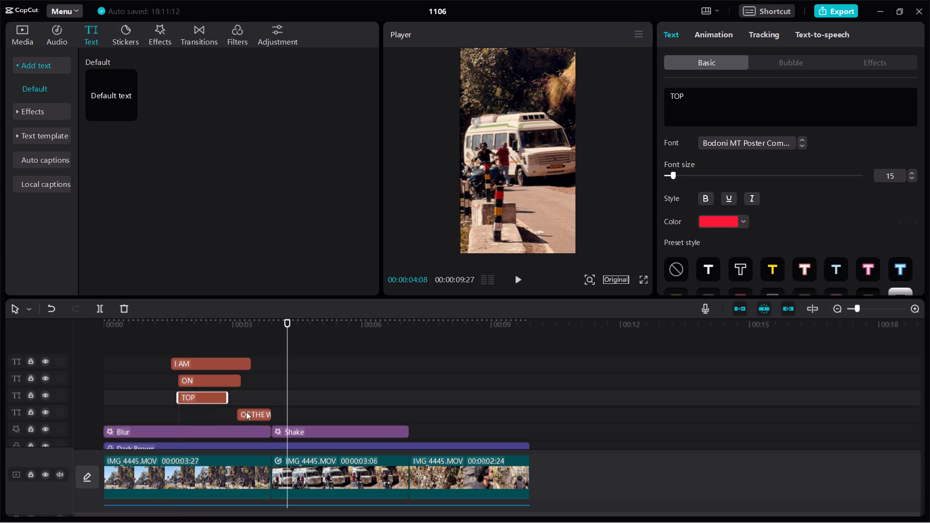
left_click_drag(246, 412, 186, 413)
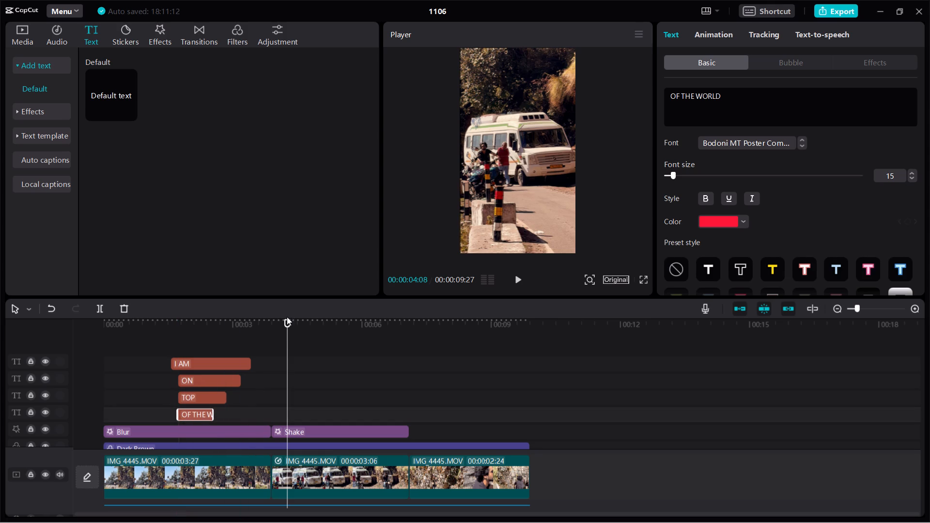
Play back the opening section to check the timing of the four titles.
left_click_drag(287, 330, 130, 345)
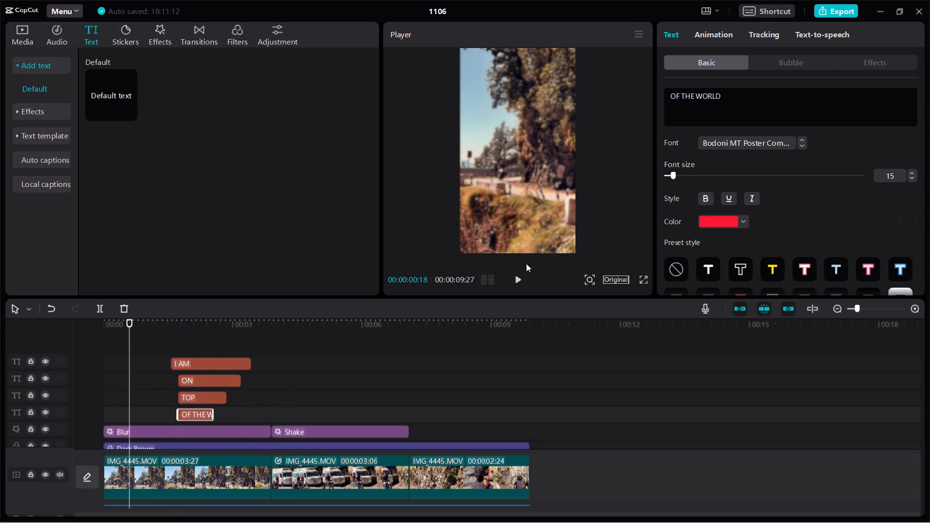
left_click(515, 277)
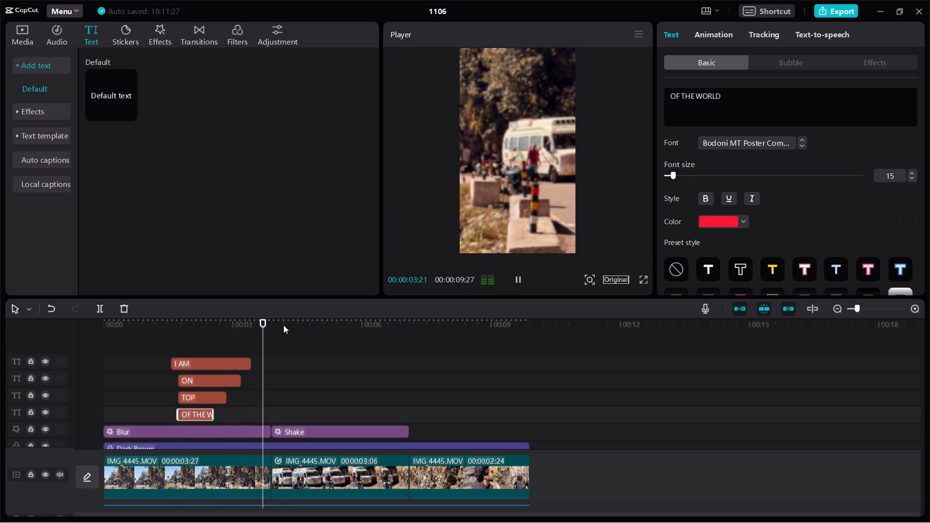
left_click_drag(287, 329, 351, 335)
double_click(351, 335)
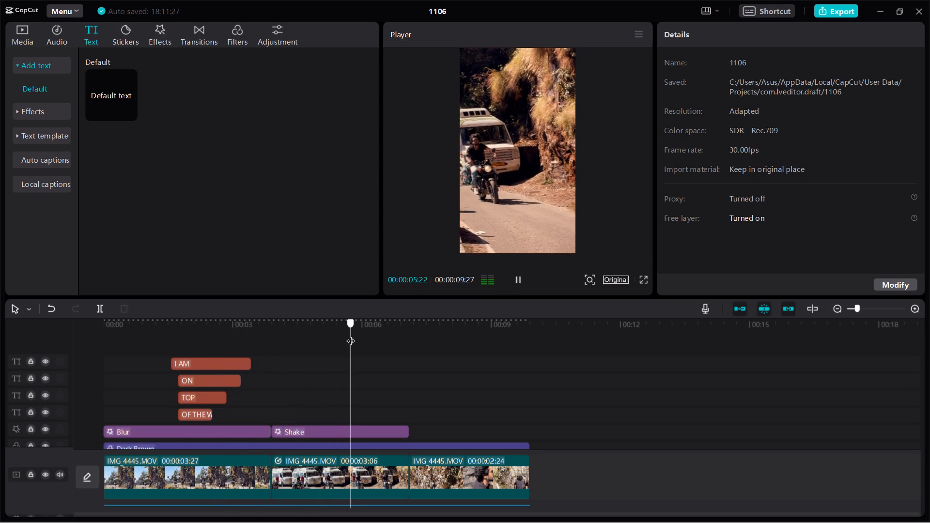
left_click_drag(351, 335, 170, 353)
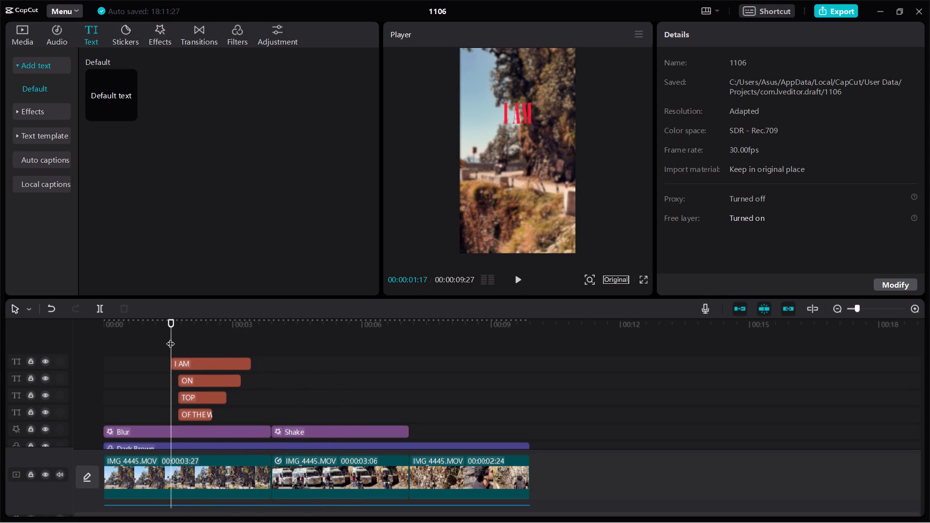
left_click_drag(170, 337, 163, 337)
left_click(524, 277)
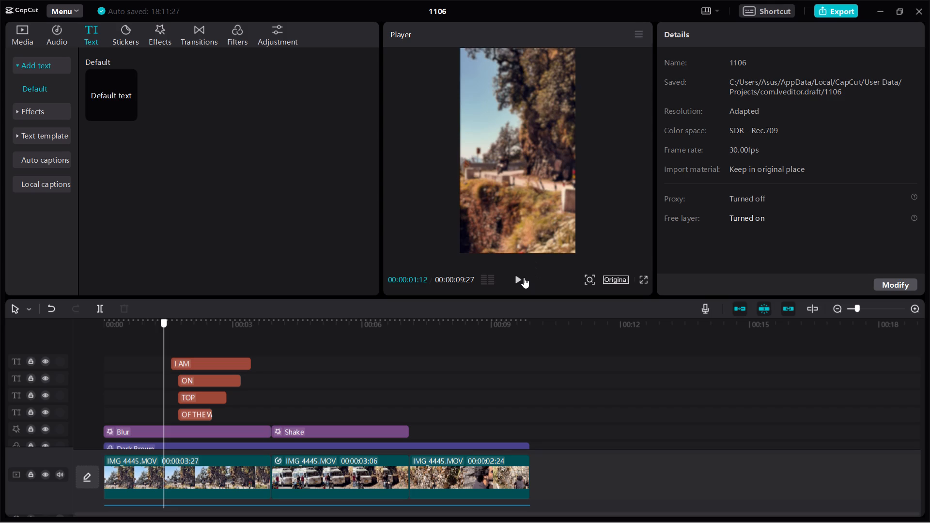
left_click(524, 277)
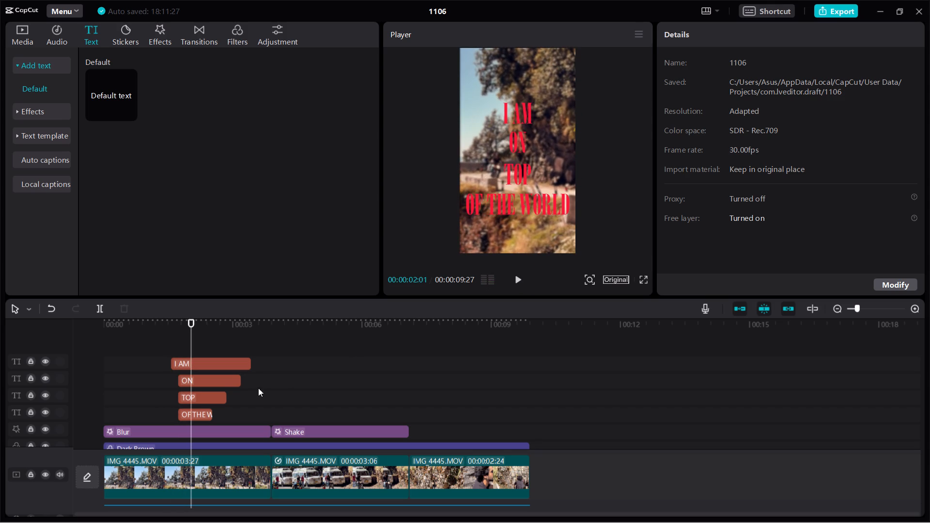
Stagger the "TOP" and "OF THE WORLD" clips so each starts a few frames after the title above it.
left_click_drag(201, 395, 209, 396)
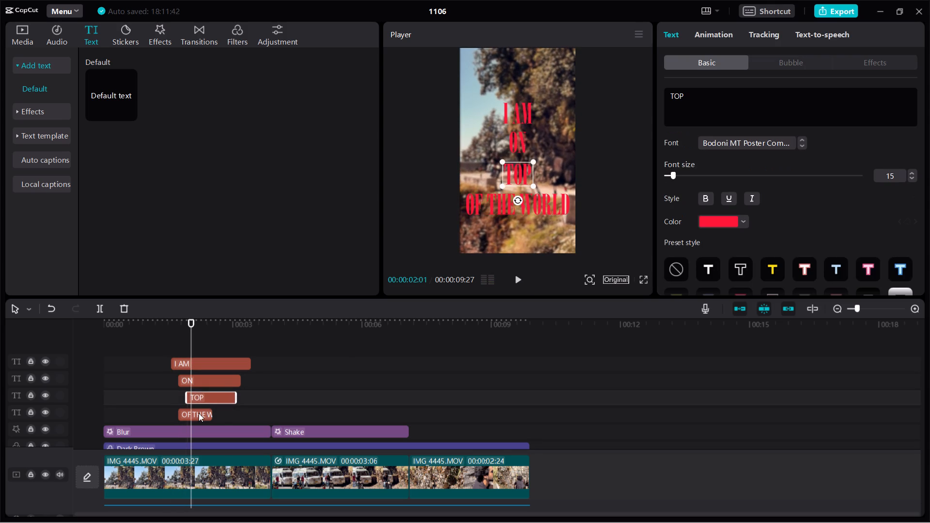
left_click_drag(199, 414, 217, 415)
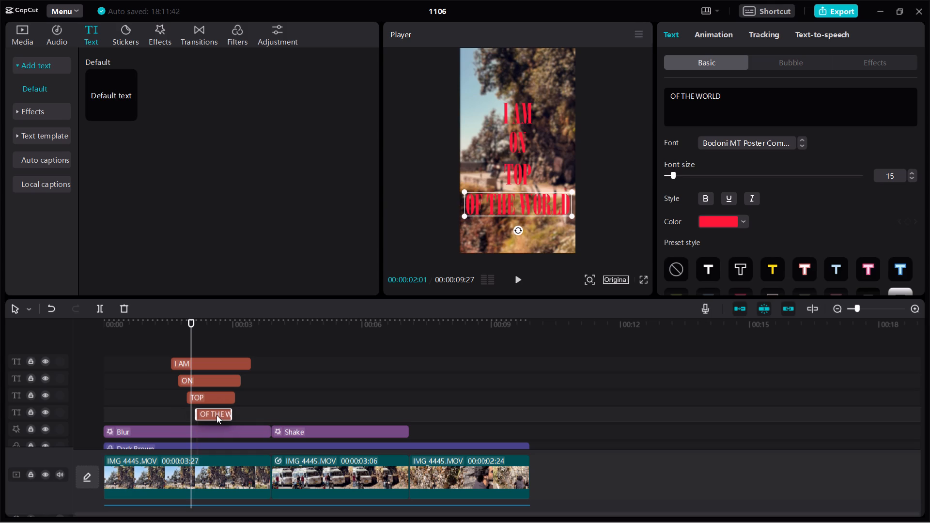
left_click_drag(217, 415, 213, 415)
left_click(200, 402)
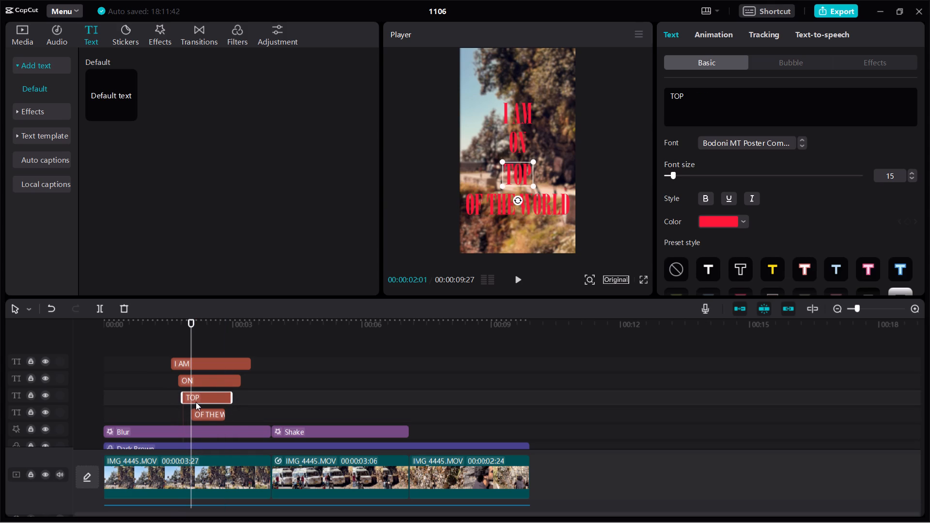
left_click_drag(202, 414, 204, 415)
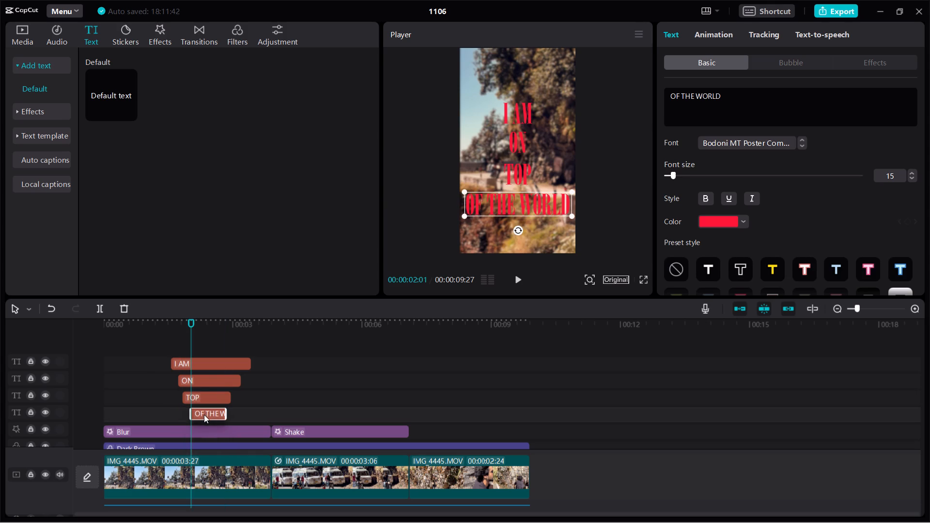
left_click_drag(204, 415, 198, 415)
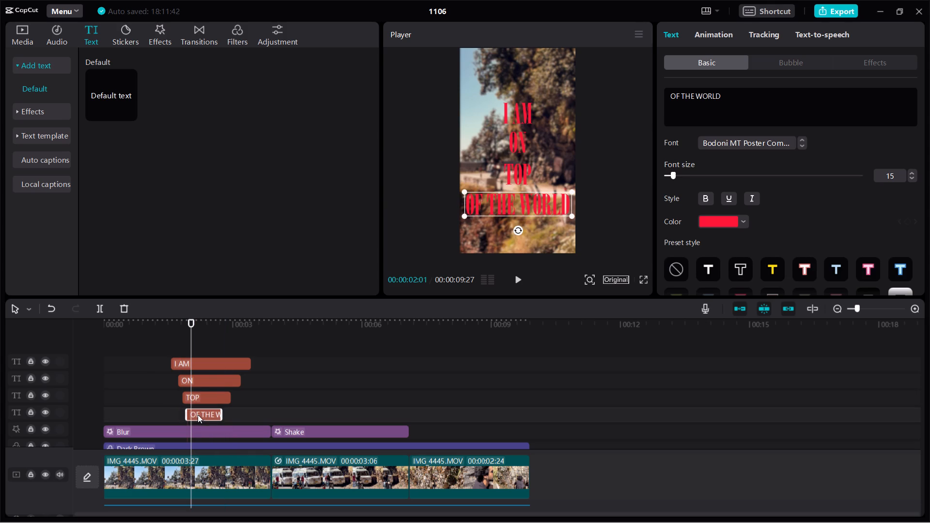
Extend the ends of the "OF THE WORLD", "TOP", "ON" and "I AM" clips to the end of the first video clip.
left_click_drag(218, 412, 257, 415)
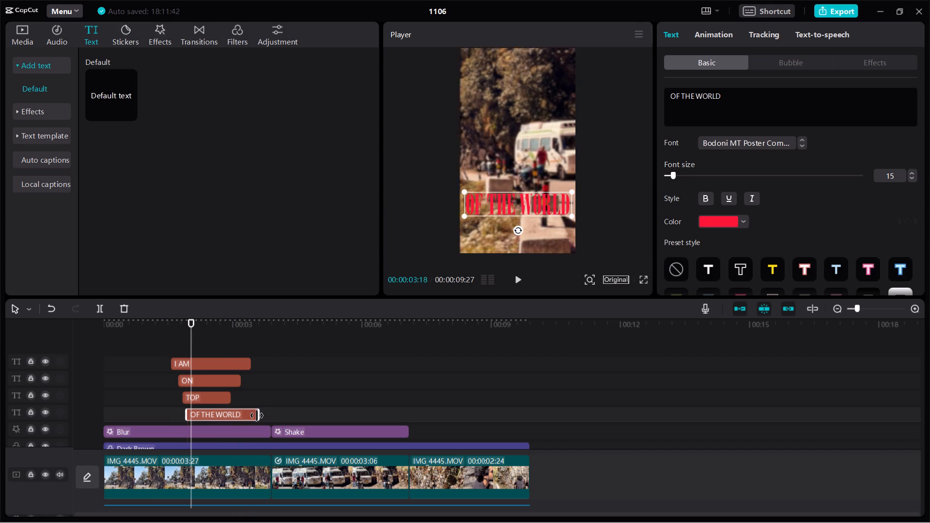
left_click_drag(257, 415, 269, 418)
left_click(218, 393)
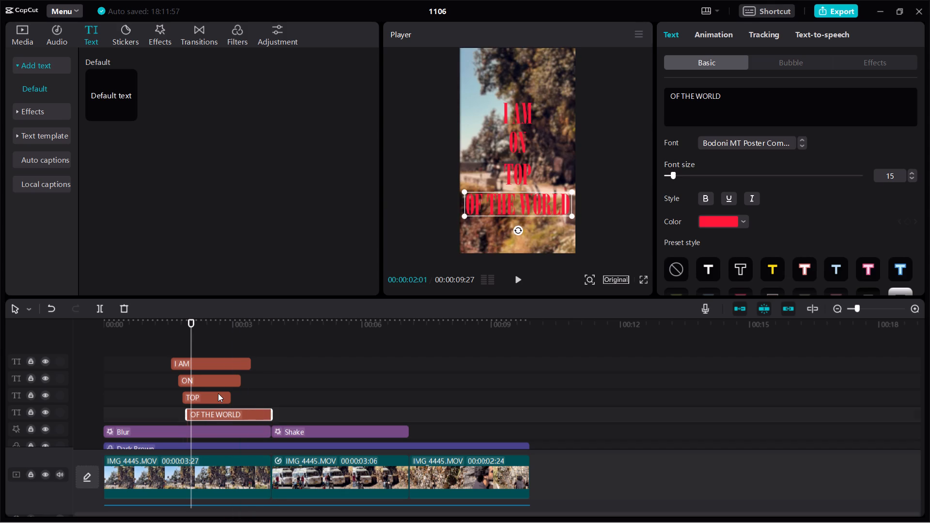
left_click_drag(234, 397, 269, 397)
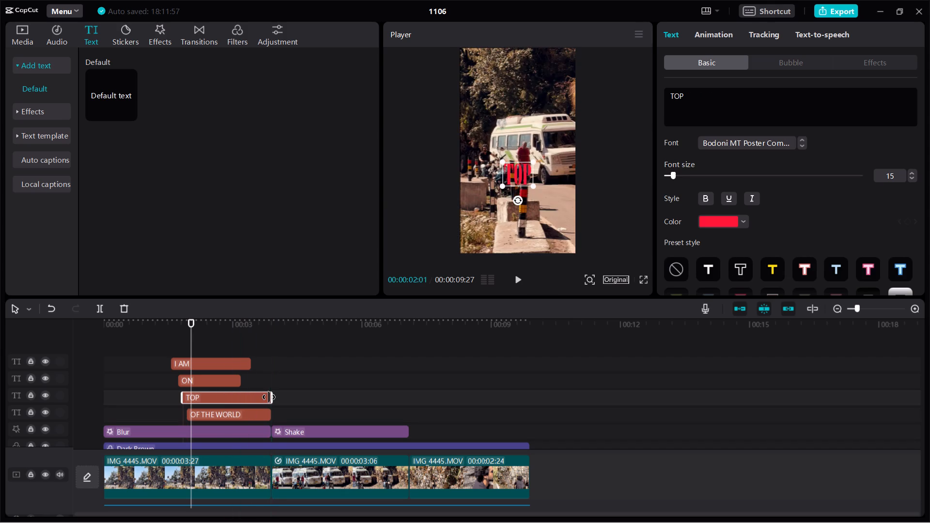
left_click(217, 379)
left_click_drag(243, 379, 269, 379)
left_click(244, 368)
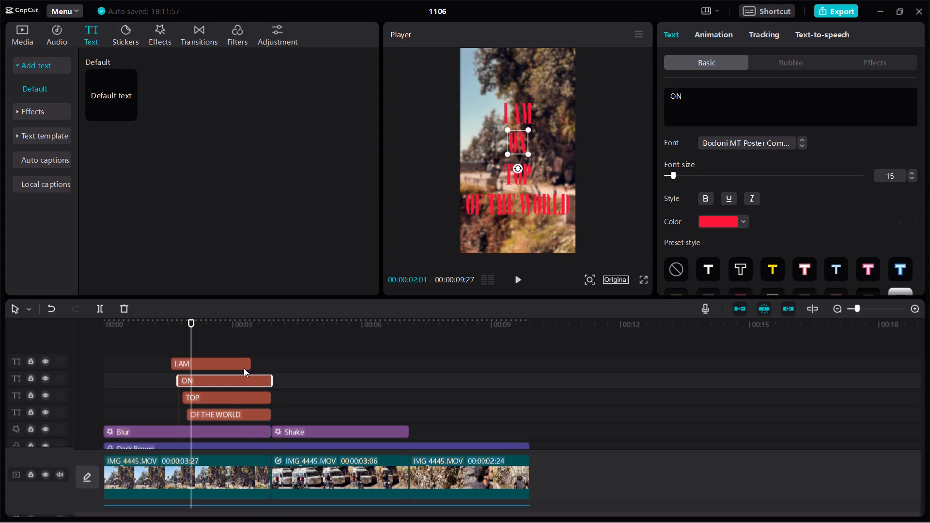
left_click_drag(252, 366, 269, 366)
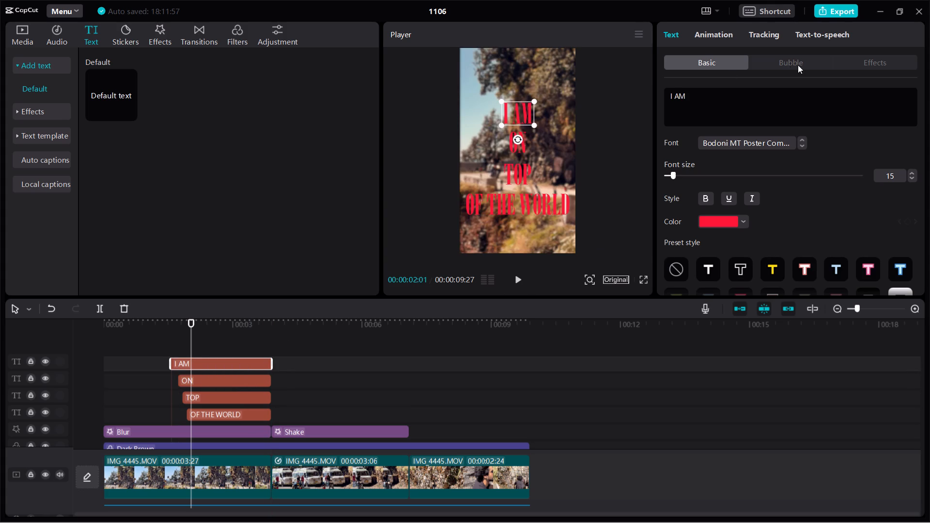
Apply the Pop Up entrance animation to the "I AM" title.
scroll(792, 179, "down", 3)
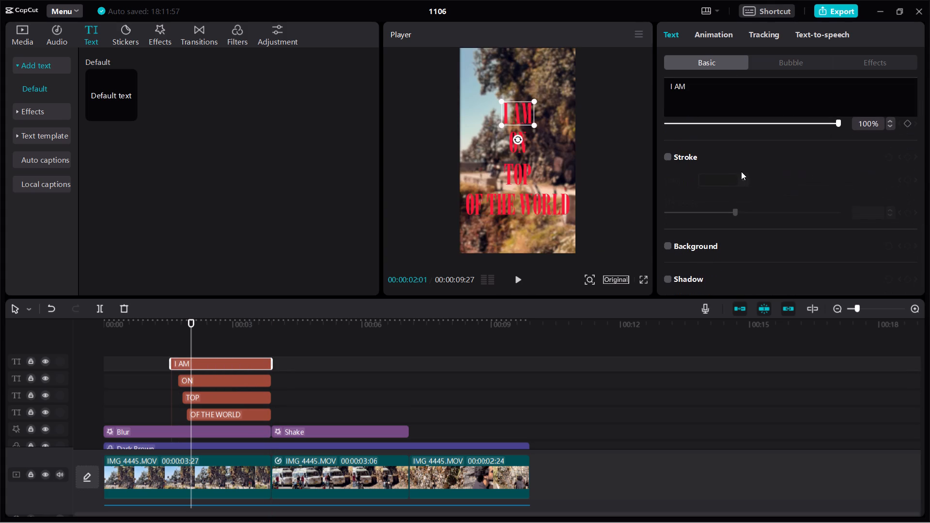
scroll(741, 171, "up", 1)
scroll(741, 171, "down", 4)
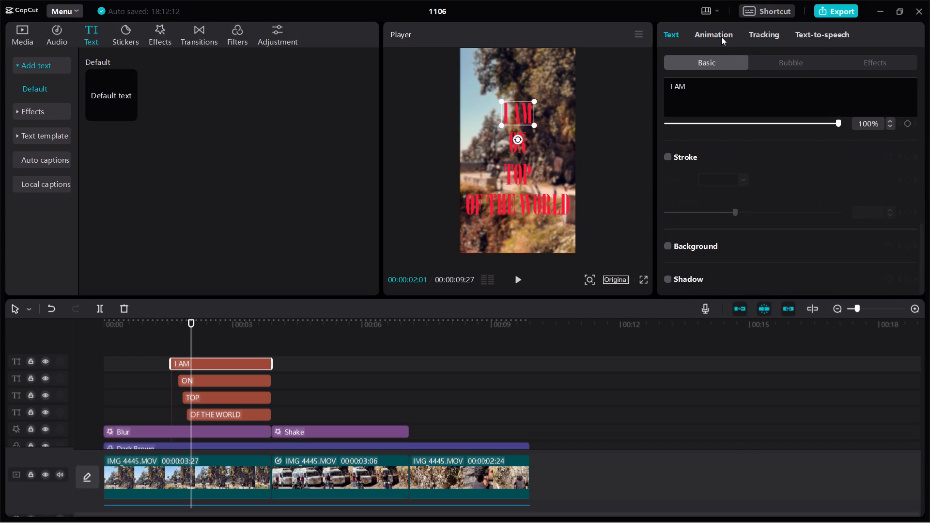
left_click(721, 37)
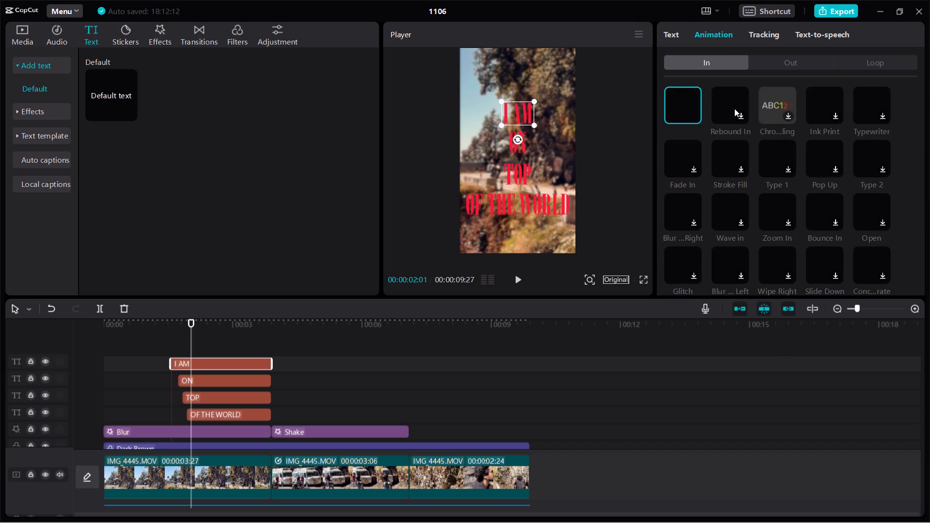
scroll(730, 187, "down", 1)
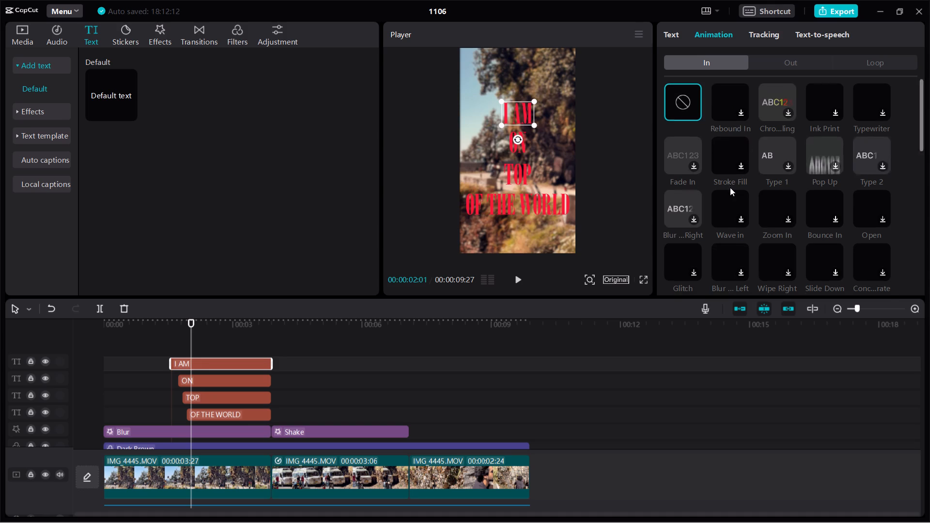
scroll(730, 187, "down", 1)
scroll(730, 187, "up", 3)
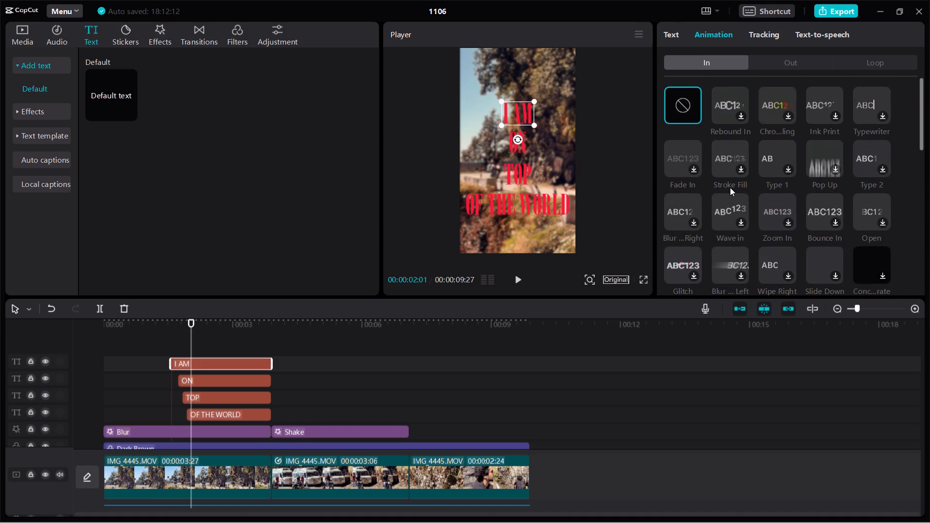
scroll(730, 187, "down", 2)
scroll(730, 187, "up", 1)
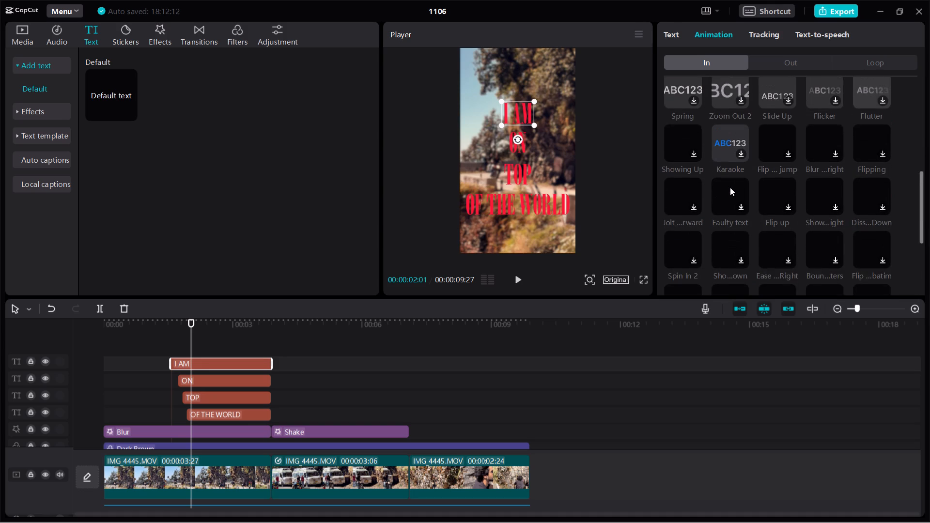
scroll(730, 187, "up", 3)
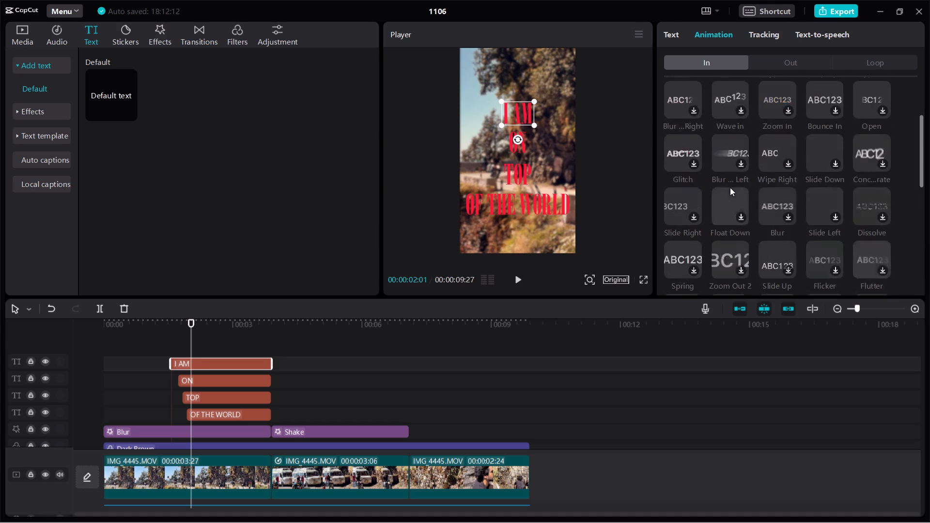
scroll(730, 187, "up", 1)
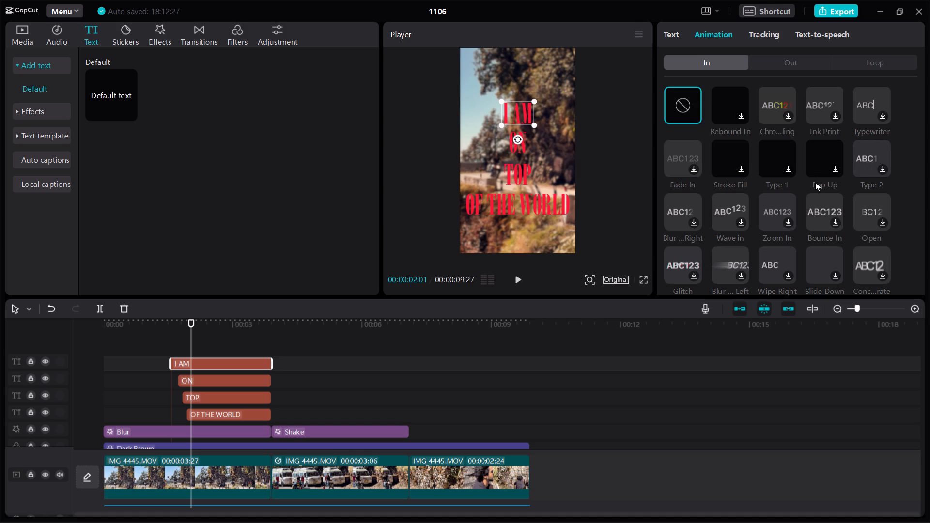
left_click(816, 163)
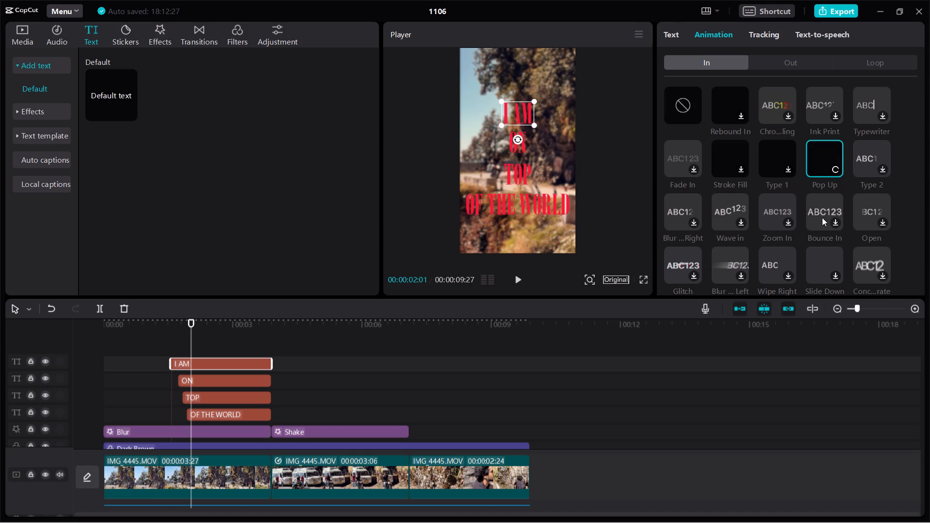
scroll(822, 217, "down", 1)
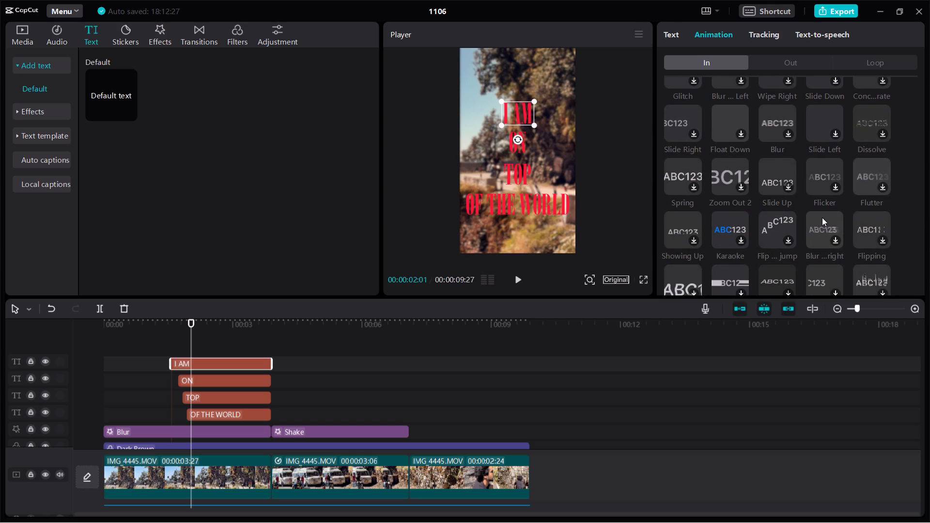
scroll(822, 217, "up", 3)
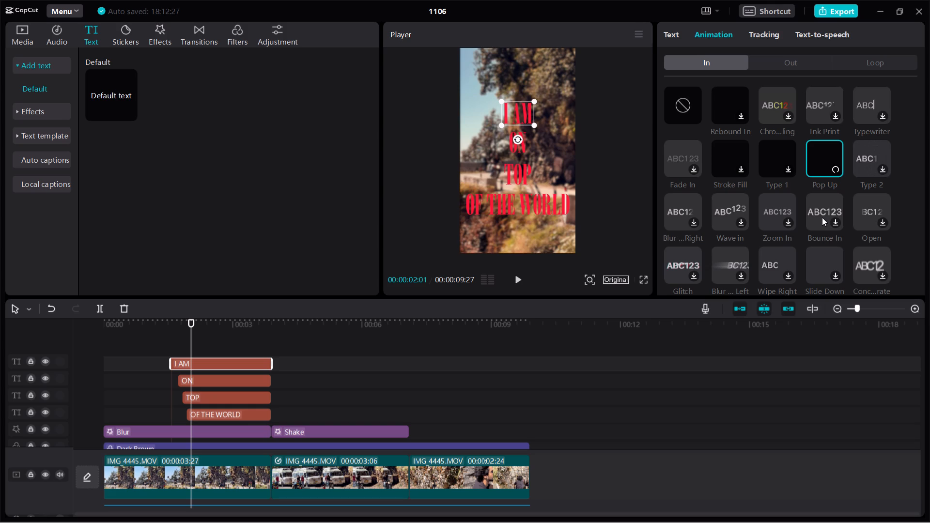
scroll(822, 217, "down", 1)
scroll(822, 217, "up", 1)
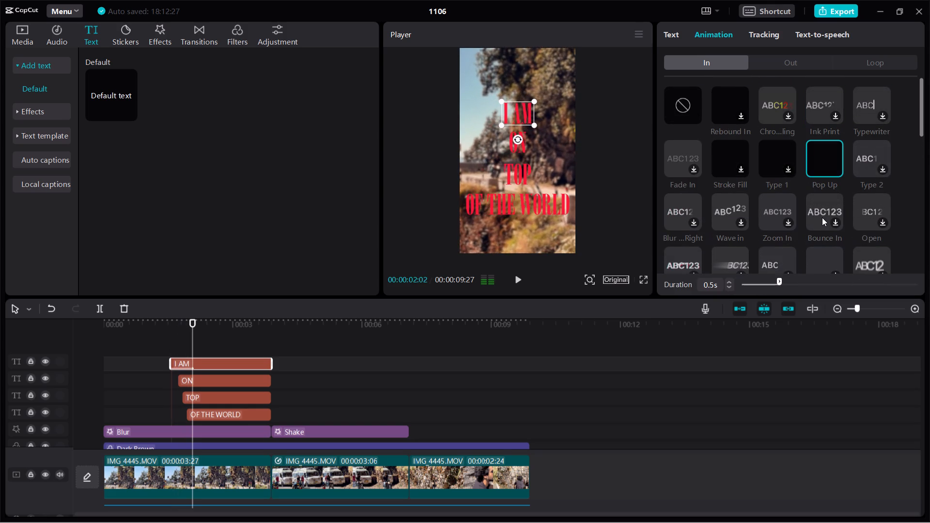
Apply the Pop Up entrance animation to the "ON", "TOP" and "OF THE WORLD" titles.
left_click(255, 379)
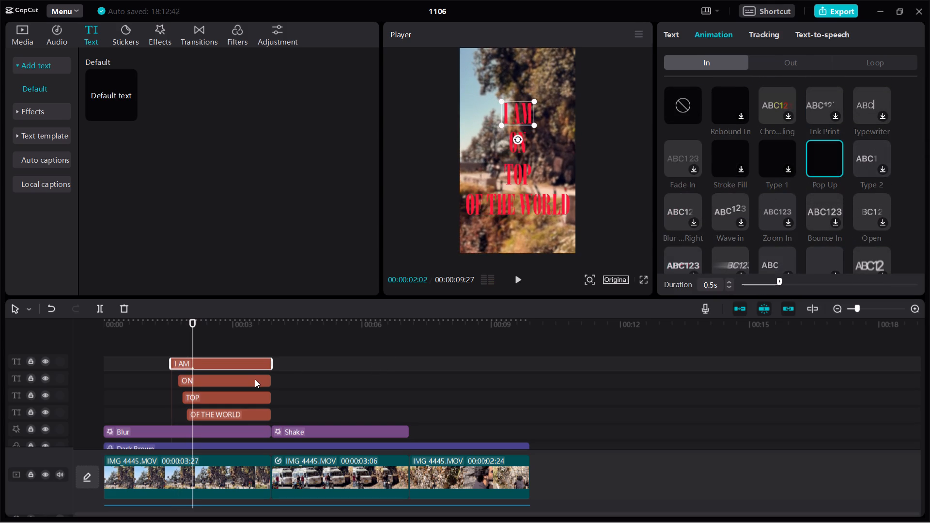
left_click(726, 29)
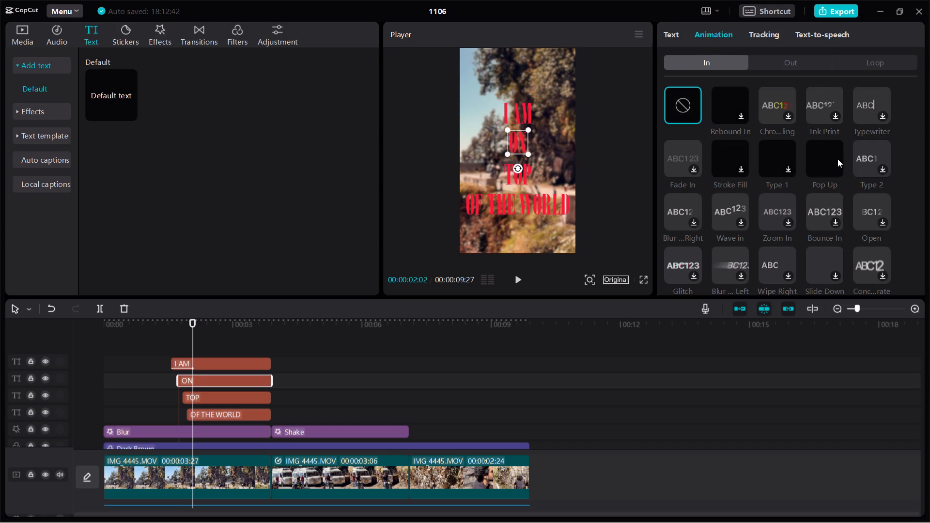
left_click(837, 159)
left_click(225, 403)
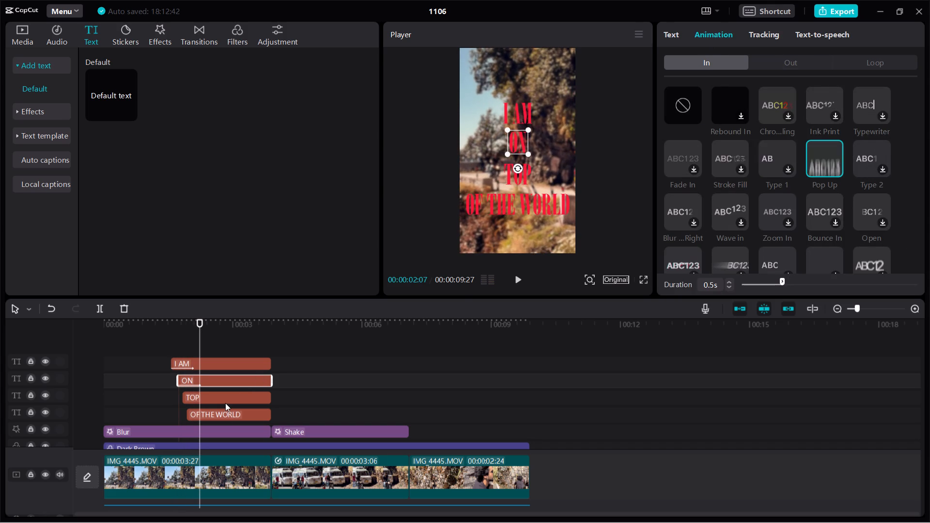
left_click(716, 39)
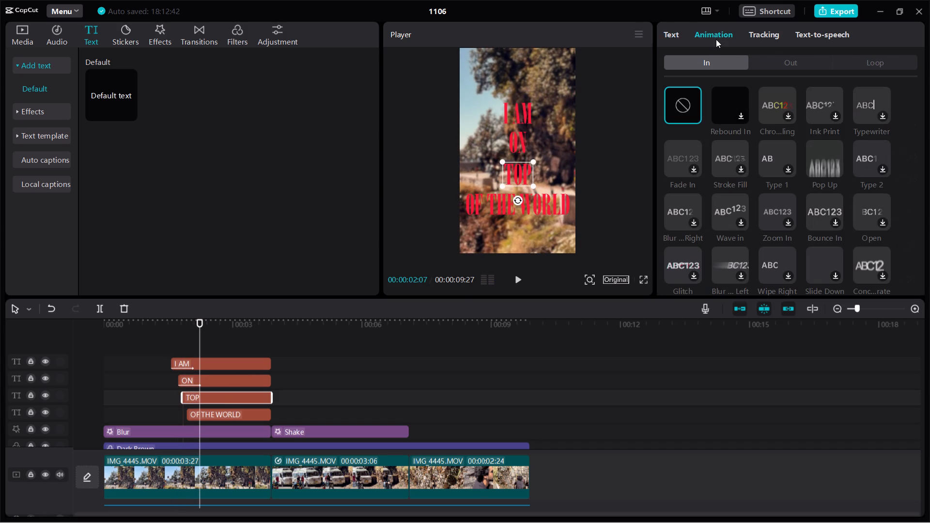
left_click(825, 179)
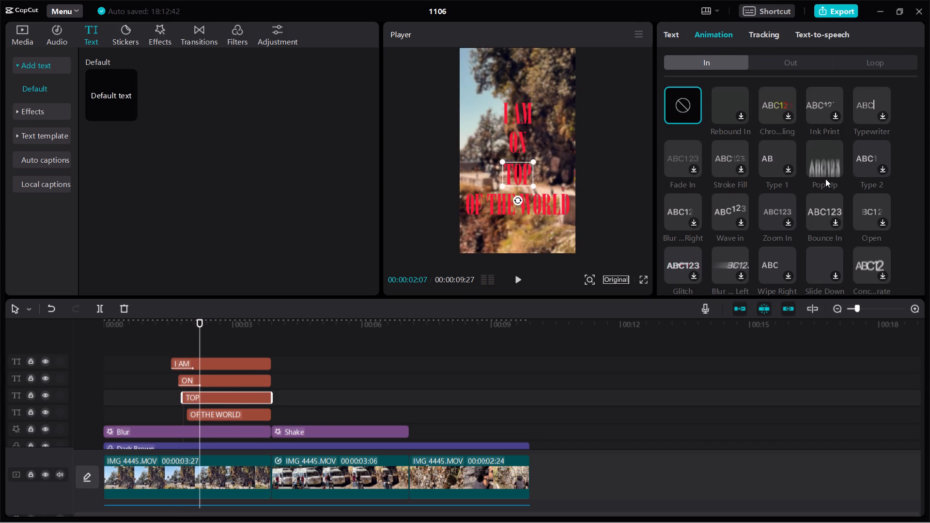
left_click(828, 167)
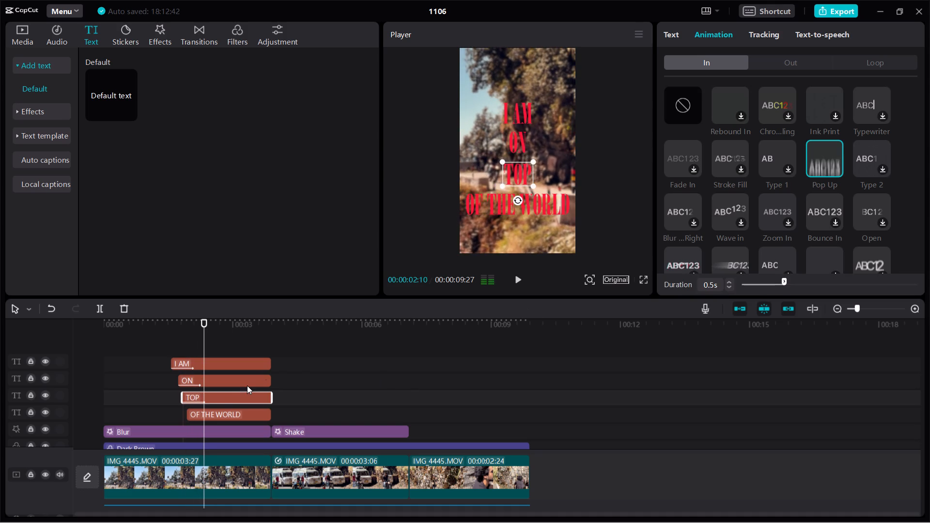
left_click(212, 410)
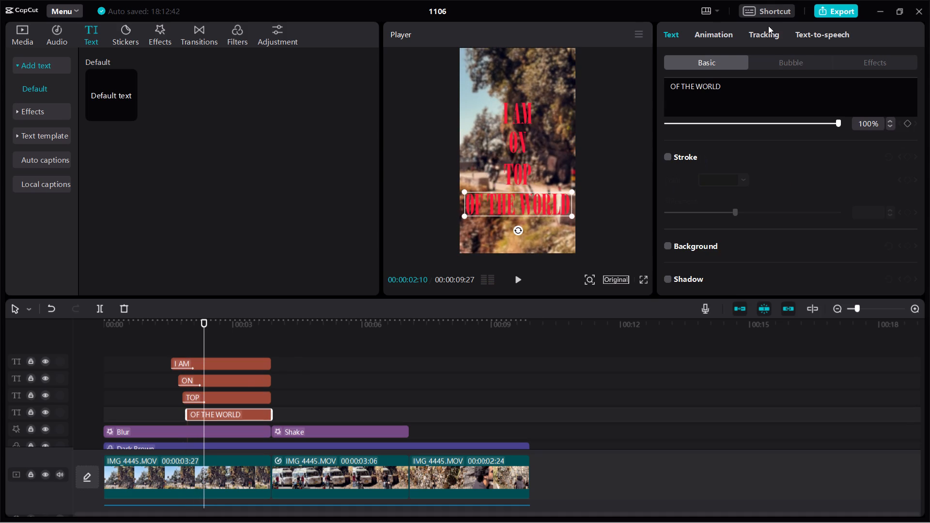
left_click(723, 38)
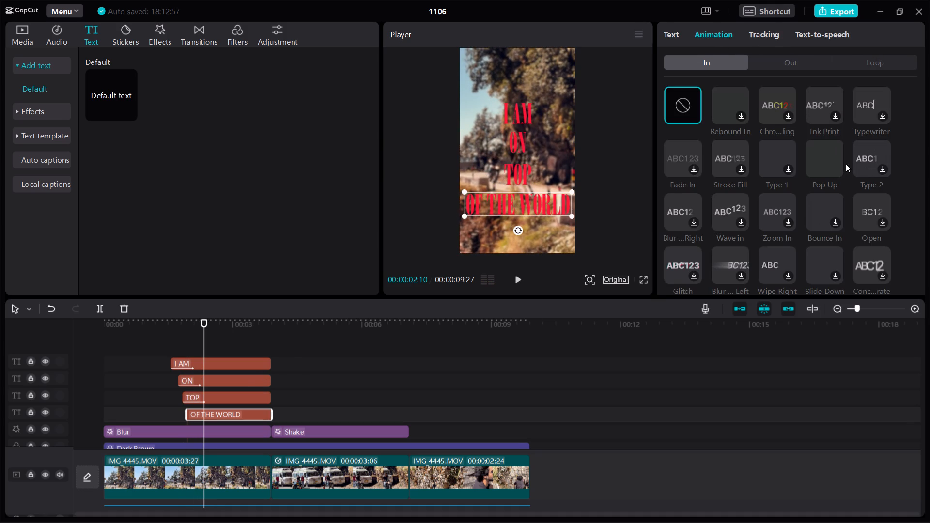
left_click(828, 159)
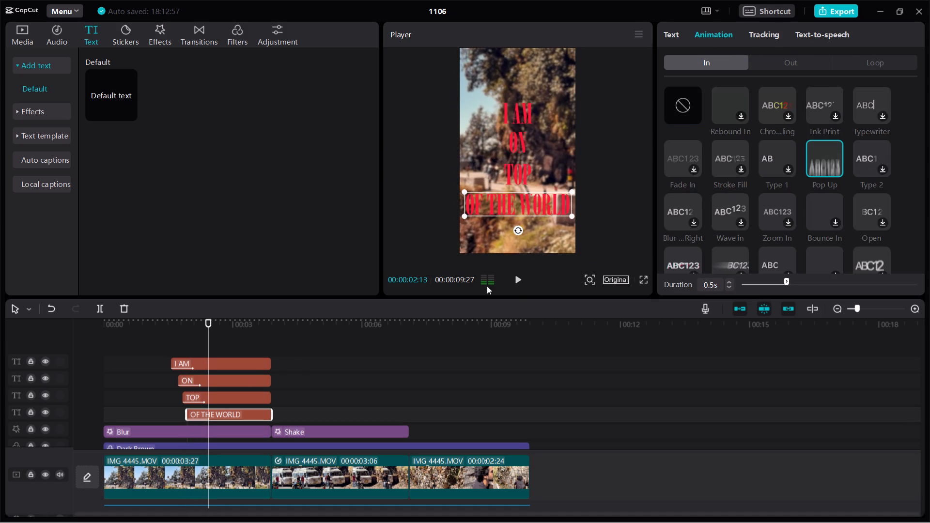
Play back the opening section to check the entrance animations and timing of the four titles.
left_click(213, 336)
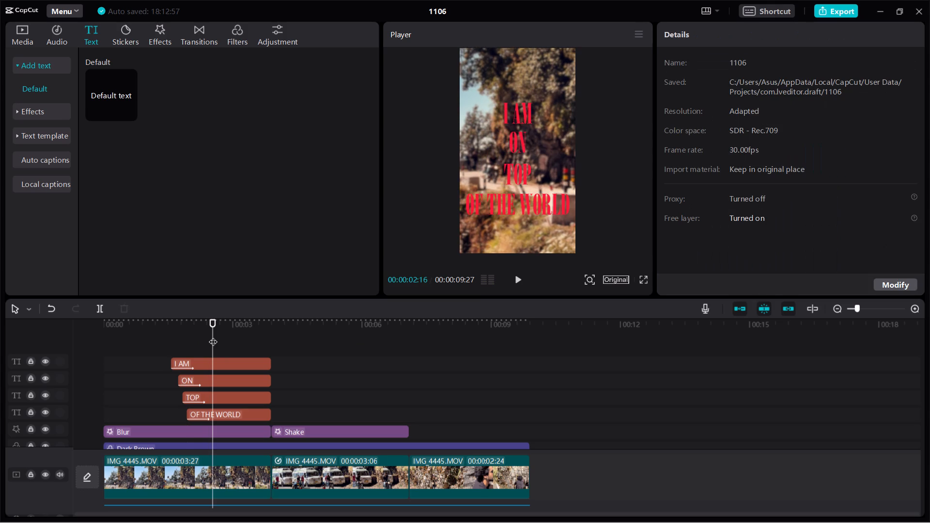
left_click_drag(211, 336, 158, 338)
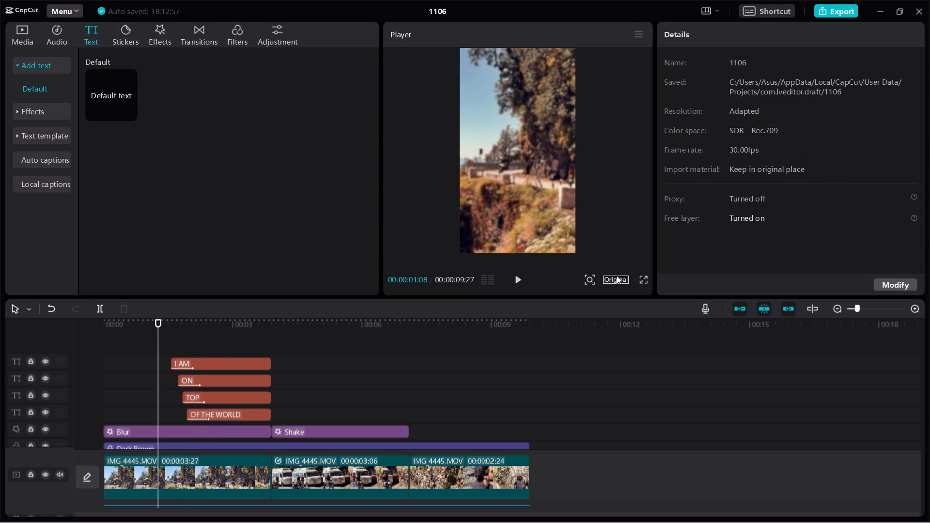
left_click(515, 281)
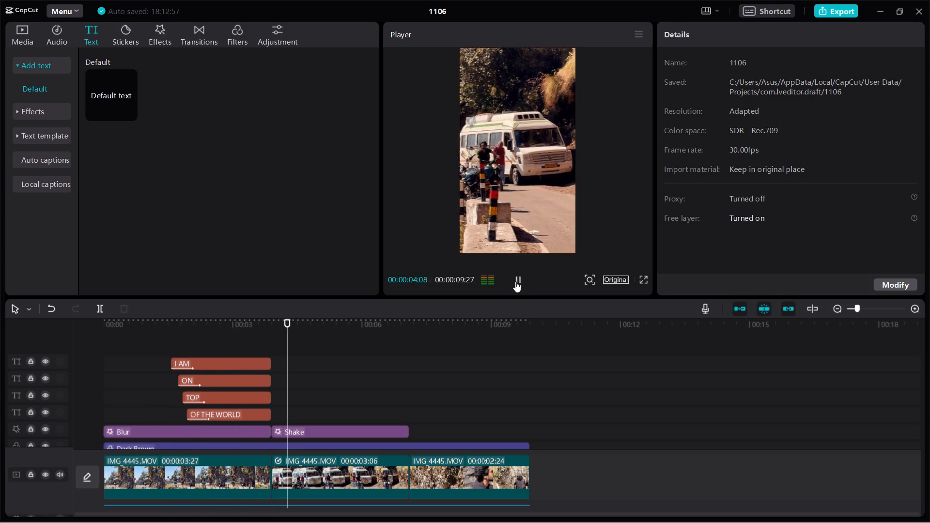
left_click(515, 281)
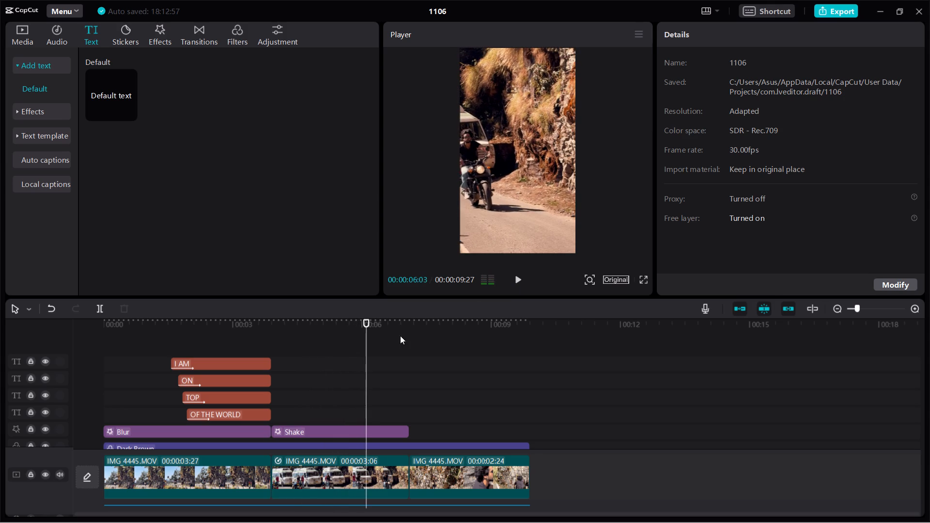
left_click_drag(365, 334, 94, 319)
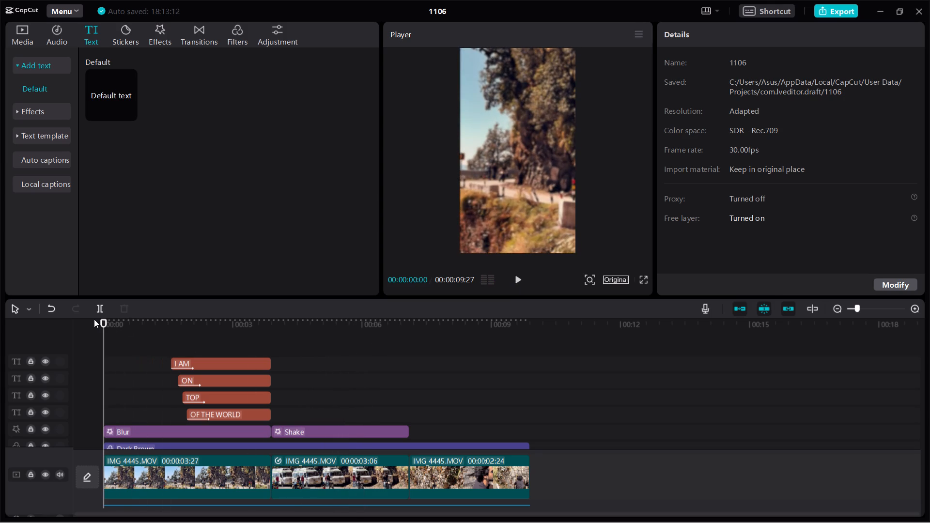
left_click(520, 274)
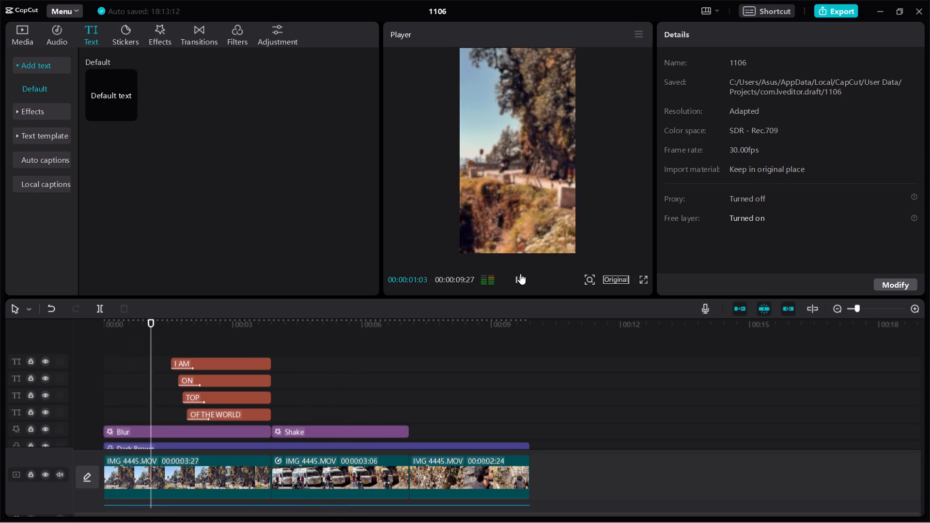
left_click(520, 274)
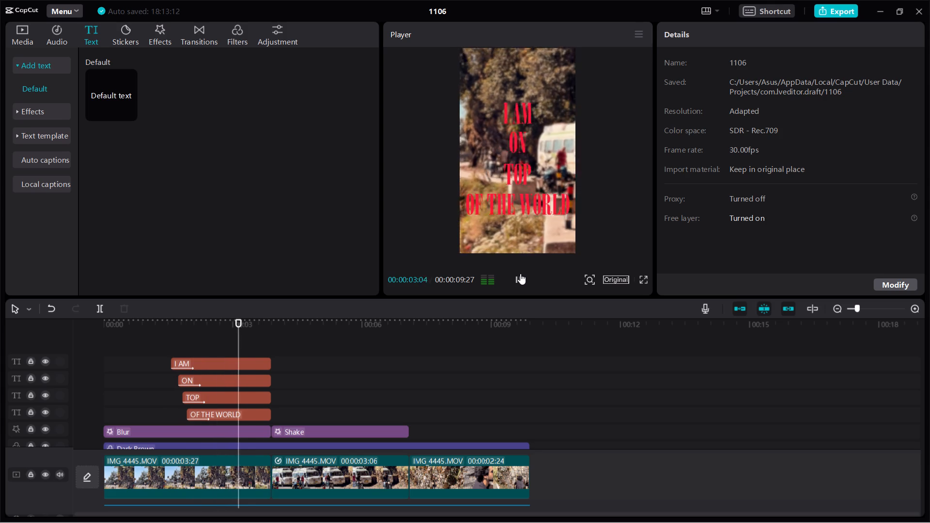
left_click_drag(248, 342, 224, 341)
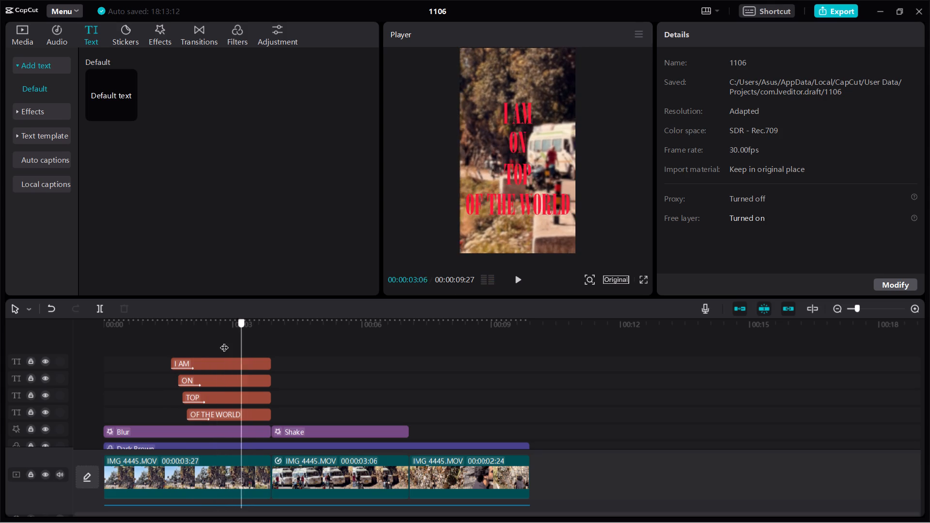
left_click_drag(224, 341, 125, 352)
Shift the "I AM", "ON", "TOP" and "OF THE WORLD" clips slightly earlier on the timeline, keeping their staggered starts.
left_click(189, 361)
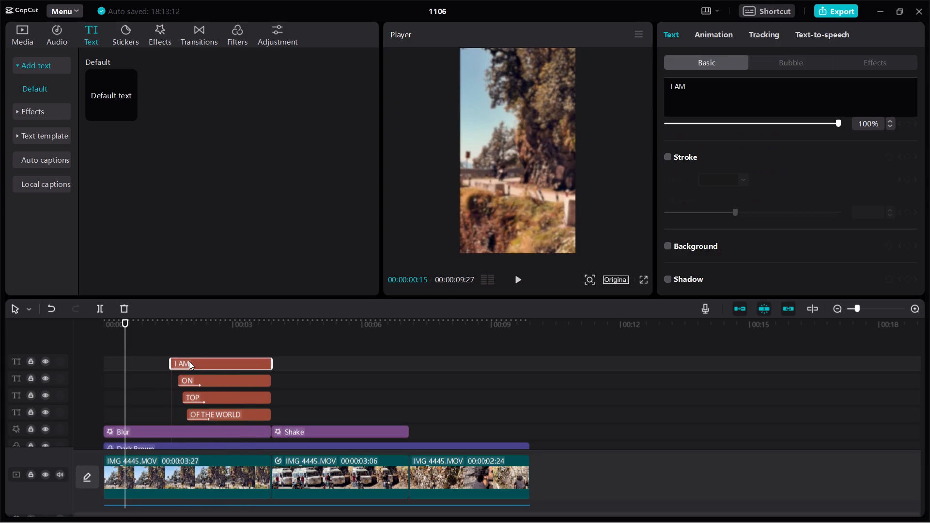
left_click_drag(189, 361, 176, 364)
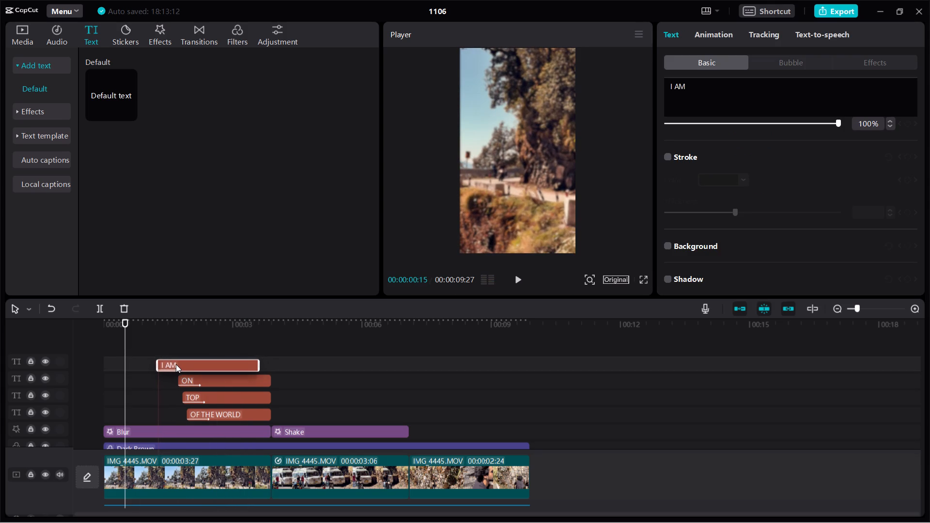
left_click_drag(176, 364, 177, 363)
left_click_drag(190, 378, 175, 378)
left_click_drag(195, 394, 194, 394)
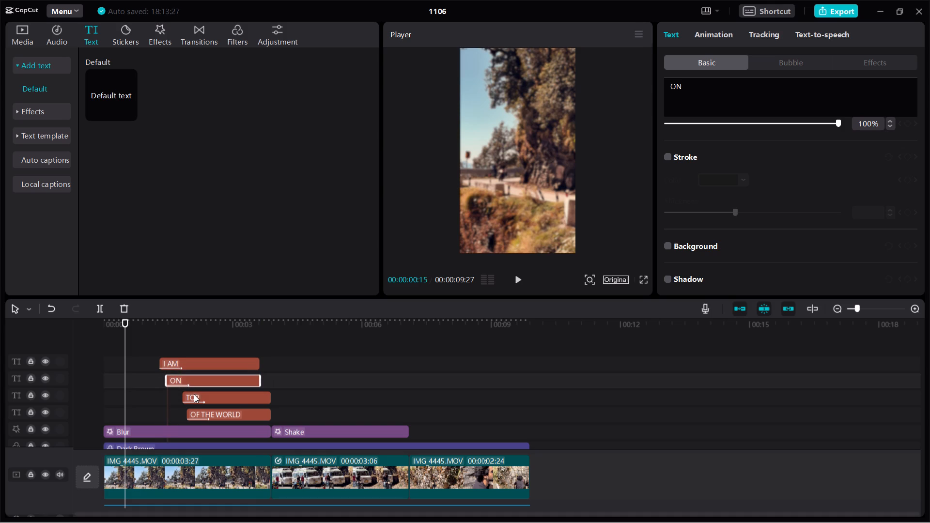
left_click_drag(194, 394, 186, 395)
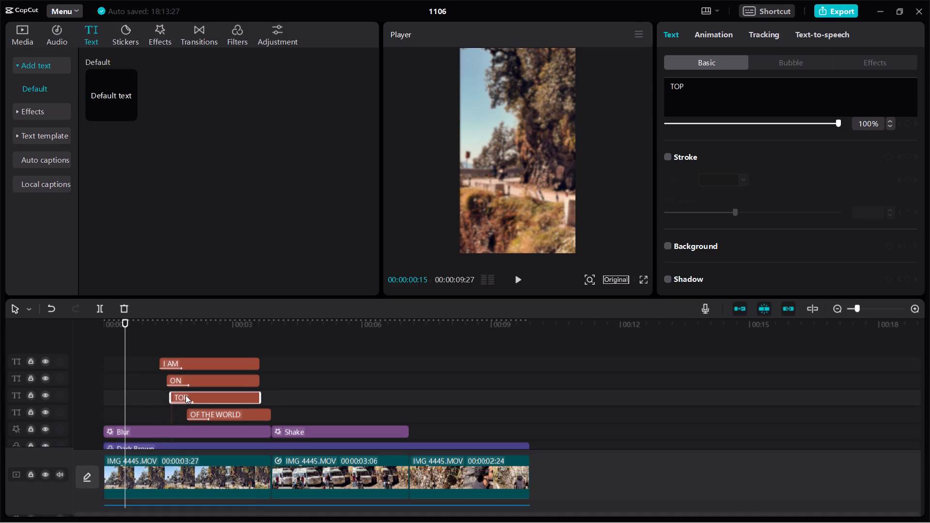
left_click_drag(197, 411, 186, 411)
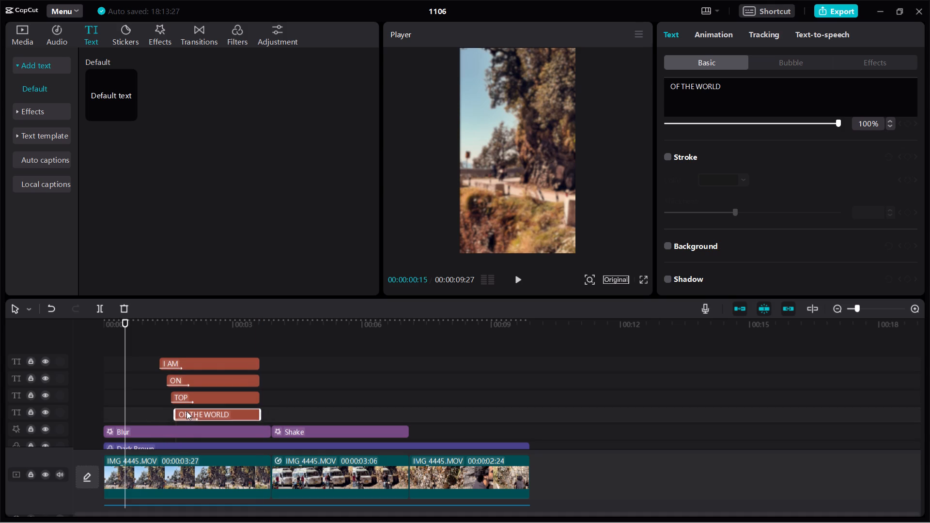
Extend the ends of the "I AM", "ON", "TOP" and "OF THE WORLD" clips to the end of the first video clip.
left_click(248, 367)
left_click_drag(261, 367, 269, 367)
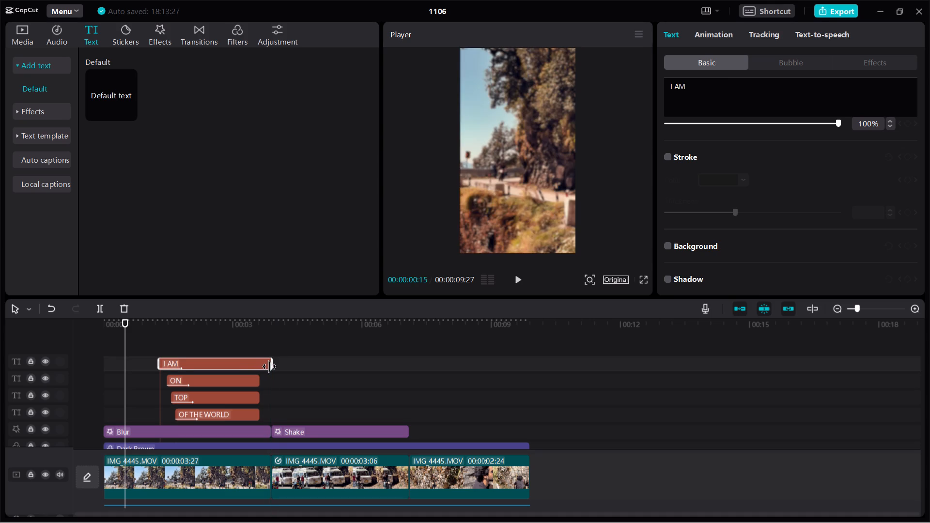
left_click(253, 373)
left_click(253, 379)
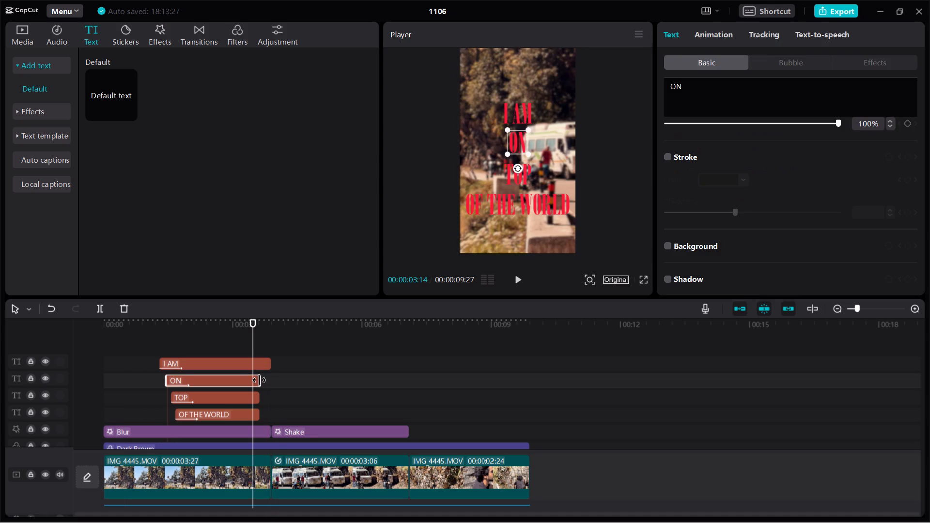
left_click_drag(260, 380, 266, 380)
left_click(255, 393)
left_click_drag(258, 396, 268, 397)
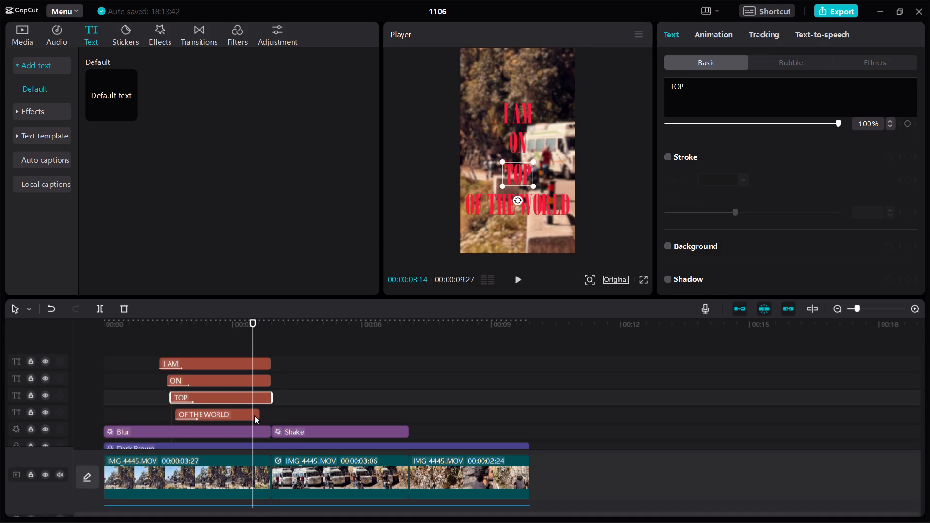
left_click(252, 415)
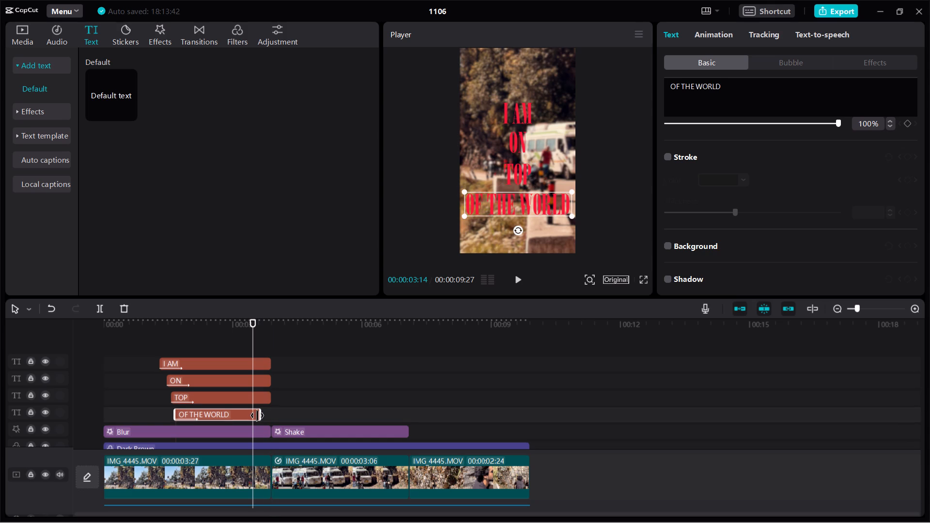
left_click_drag(257, 415, 266, 415)
Play the video from the start to check the retimed titles and the change into the second clip.
left_click_drag(251, 342, 91, 329)
left_click(519, 277)
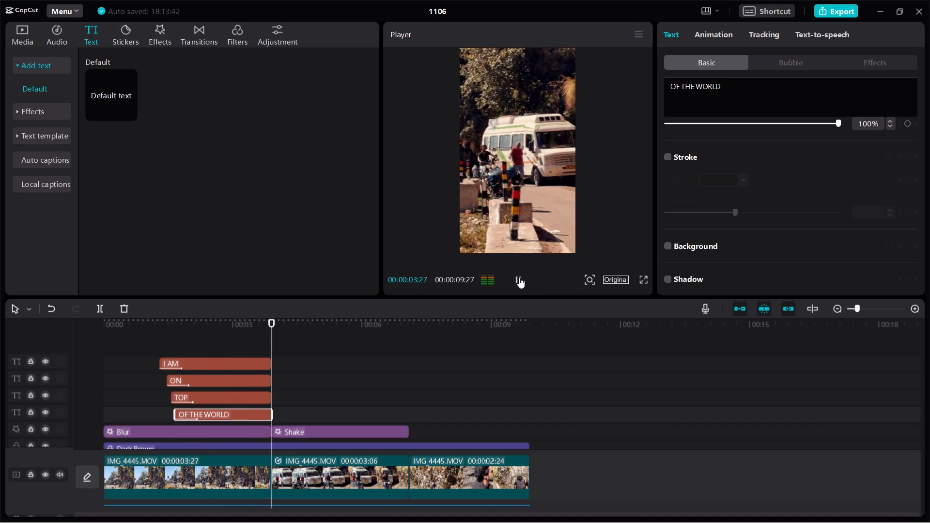
left_click(350, 324)
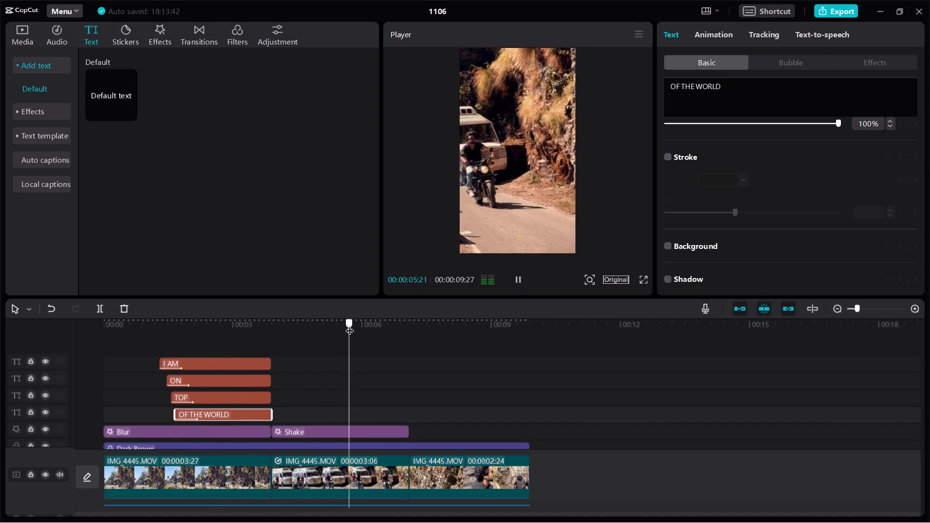
left_click(289, 350)
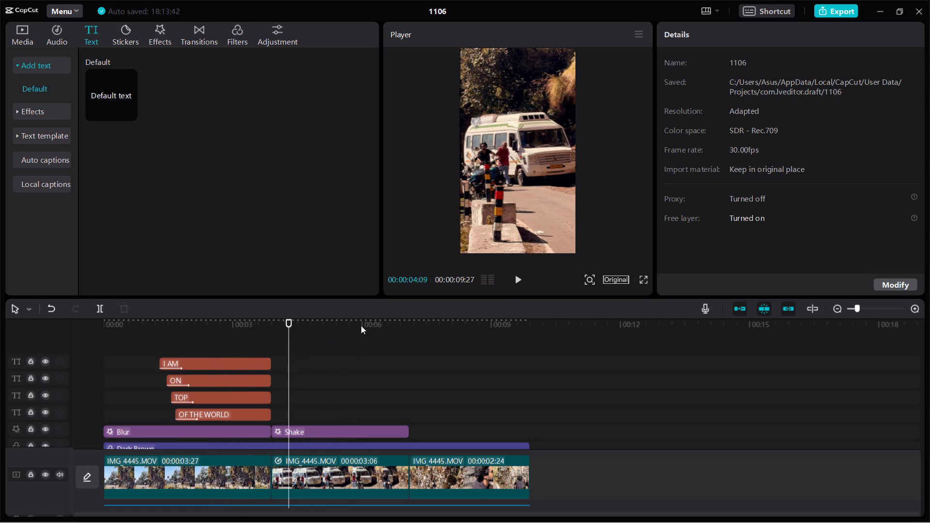
Play the whole video full screen from the start, and scrub back through the title section.
left_click(647, 281)
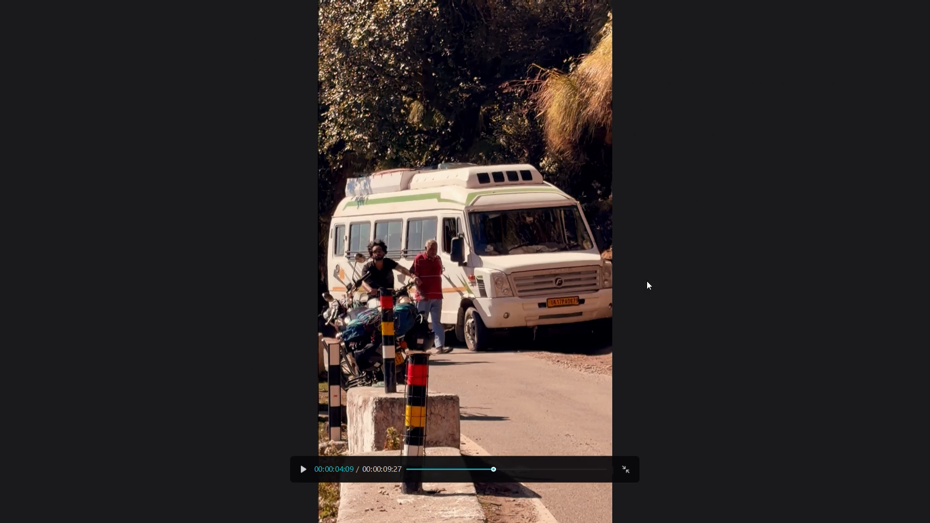
left_click_drag(496, 470, 369, 455)
key("space")
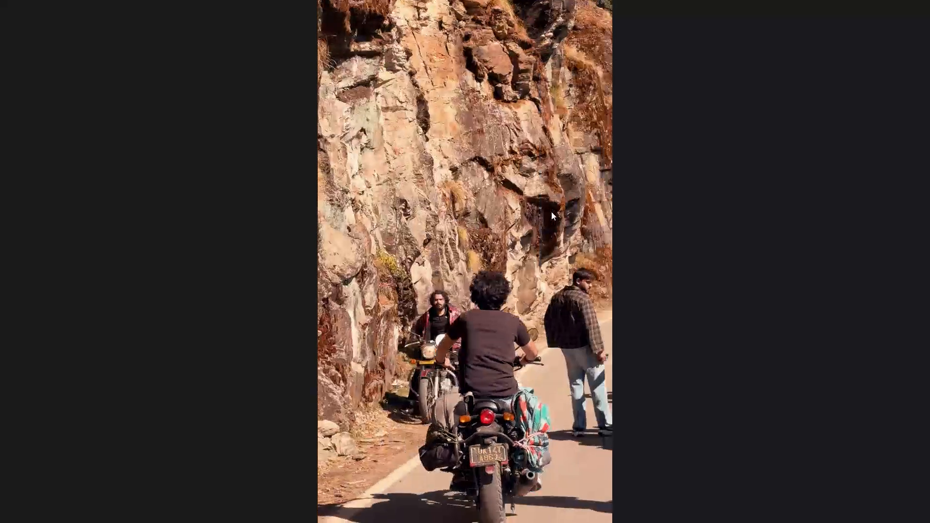
left_click(551, 212)
key("Escape")
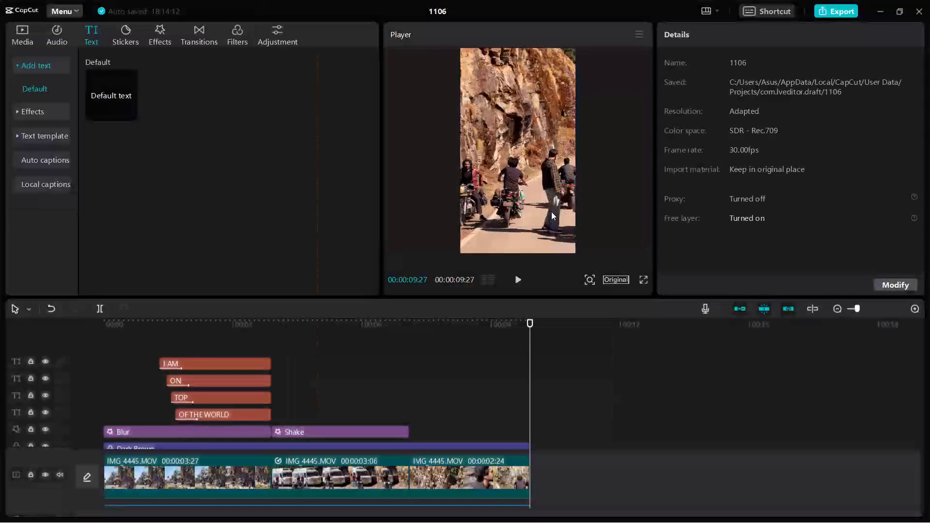
left_click_drag(531, 328, 283, 324)
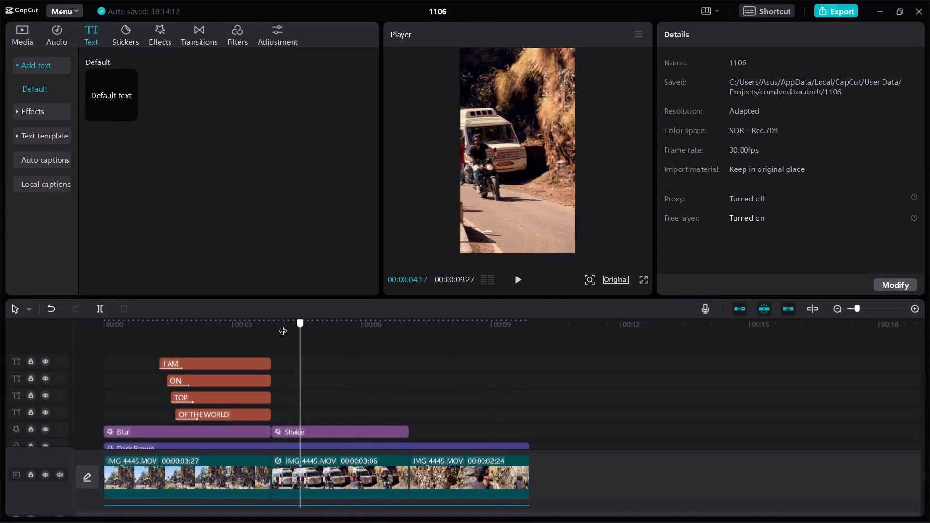
left_click_drag(283, 324, 132, 327)
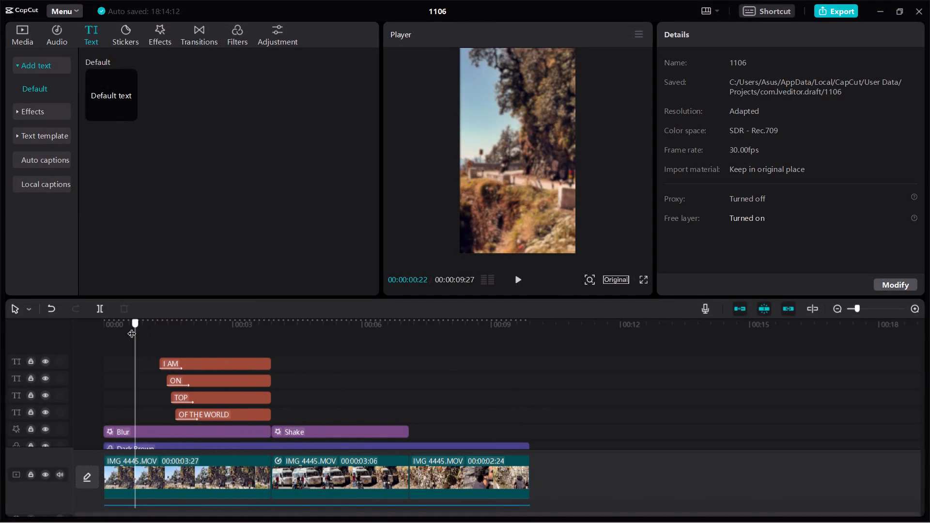
left_click_drag(132, 327, 241, 341)
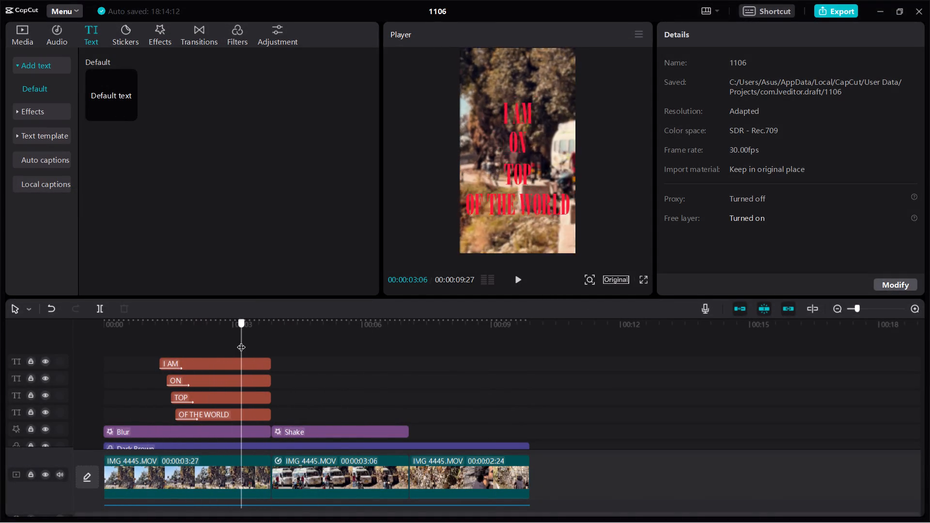
Choose and apply the Fade Out exit animation to the "I AM" title.
left_click(262, 366)
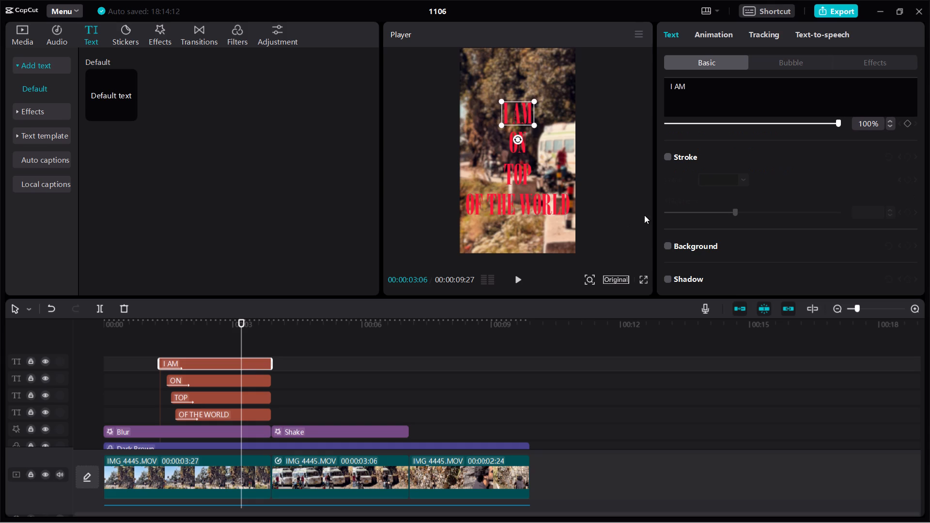
left_click(729, 38)
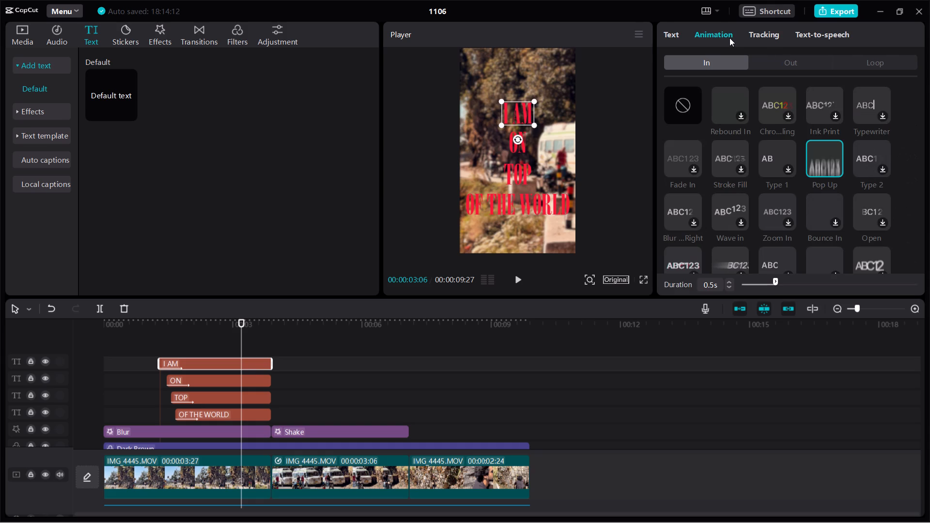
left_click(767, 55)
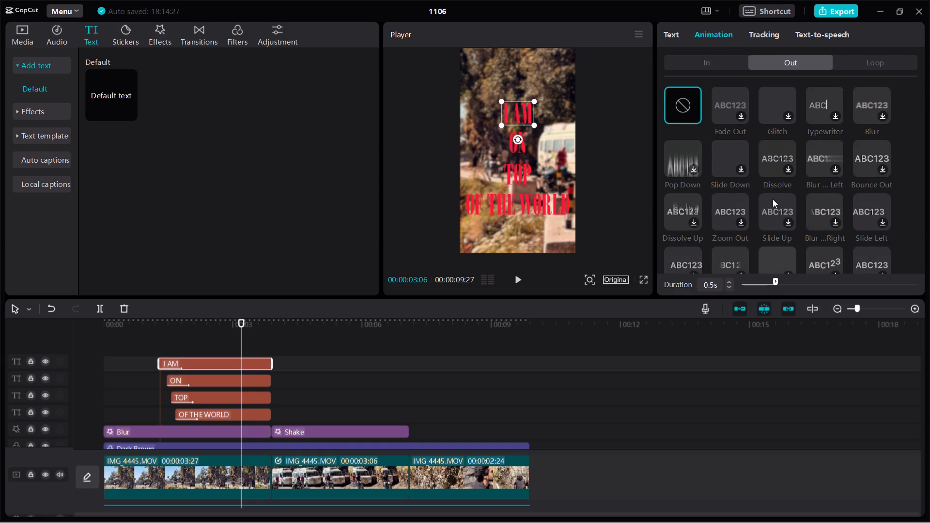
scroll(744, 243, "down", 1)
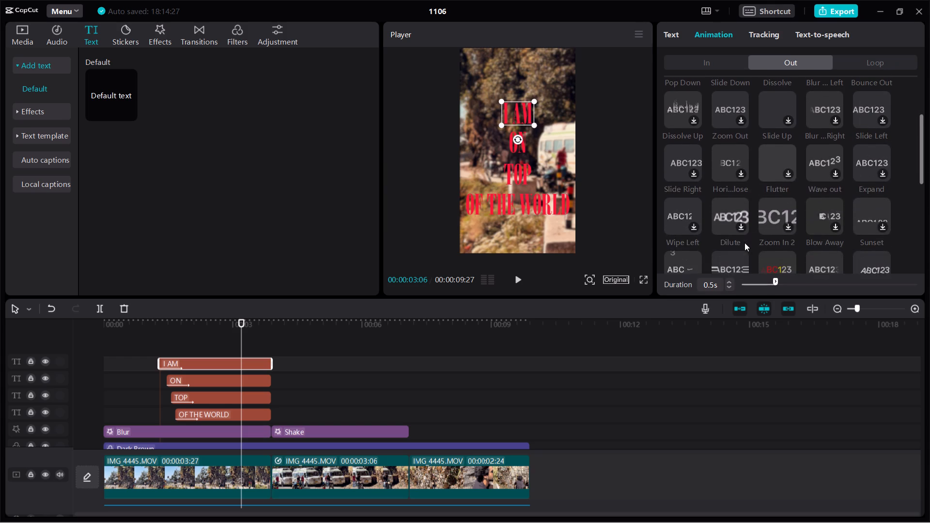
scroll(744, 243, "down", 1)
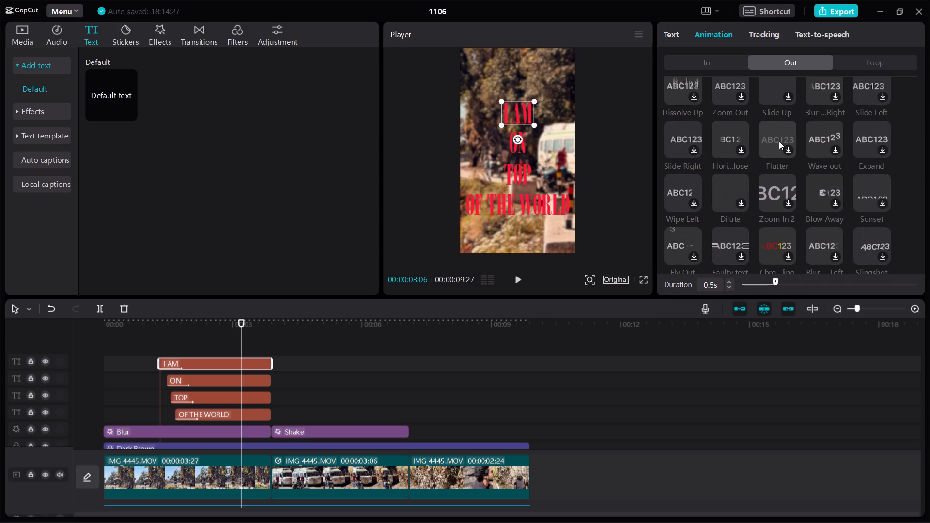
scroll(734, 228, "down", 1)
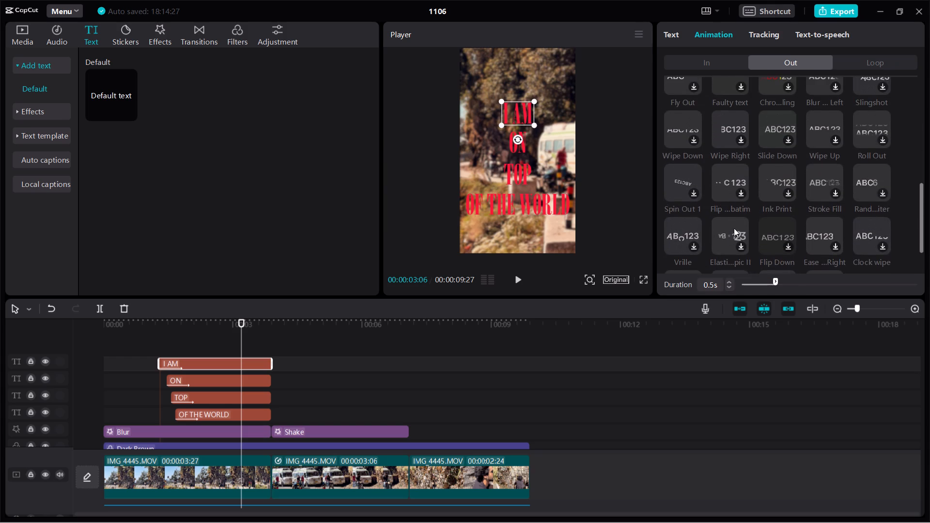
scroll(681, 119, "right", 1)
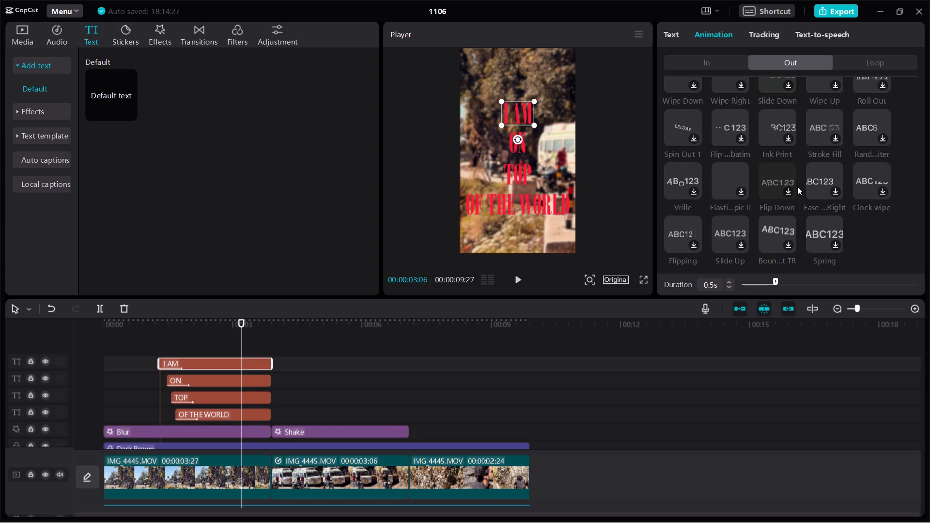
scroll(786, 216, "up", 1)
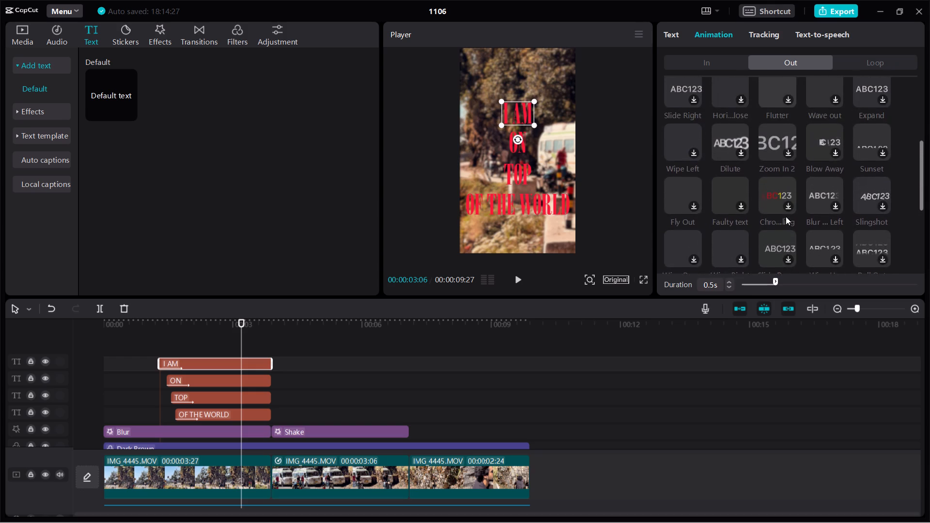
scroll(786, 216, "up", 2)
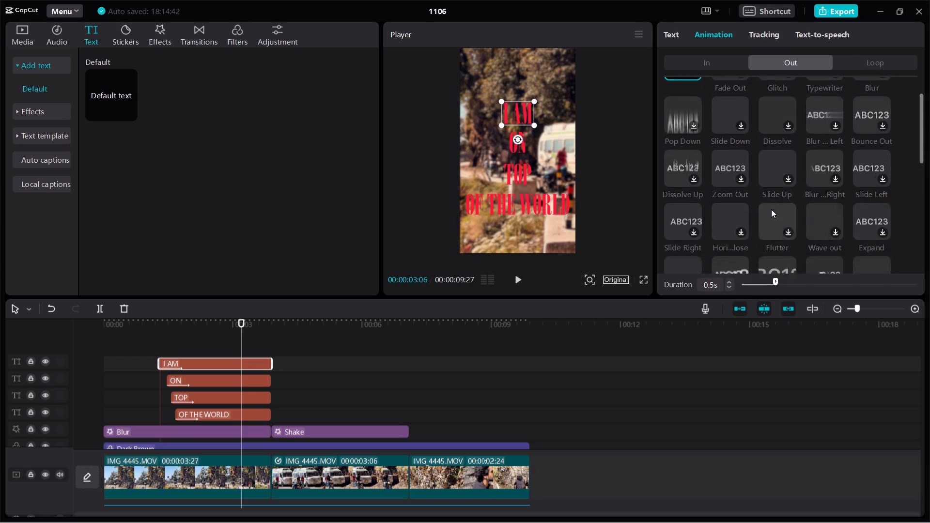
scroll(771, 209, "up", 2)
scroll(771, 209, "down", 1)
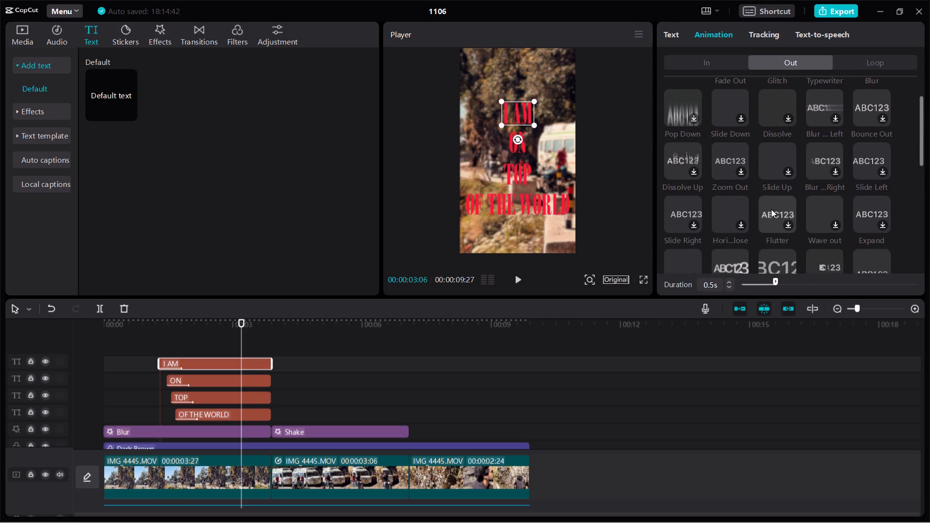
scroll(777, 168, "down", 4)
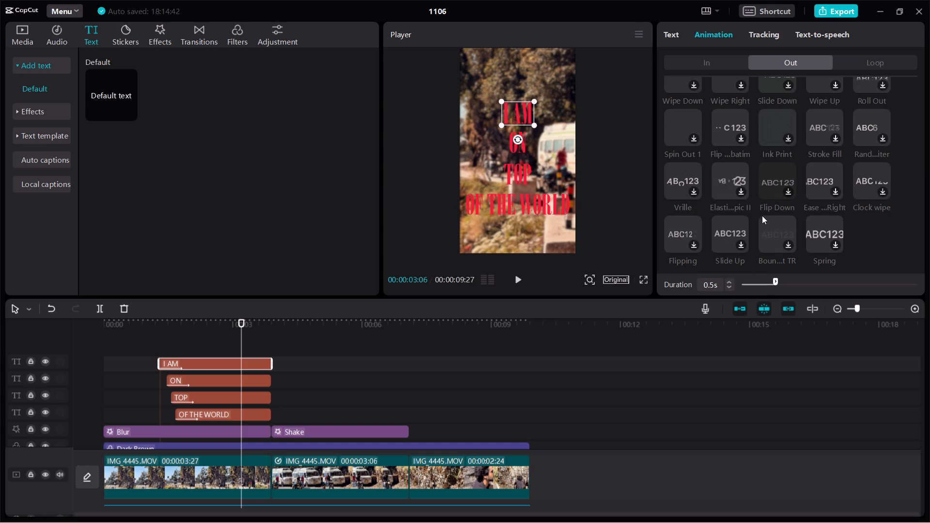
scroll(754, 213, "up", 5)
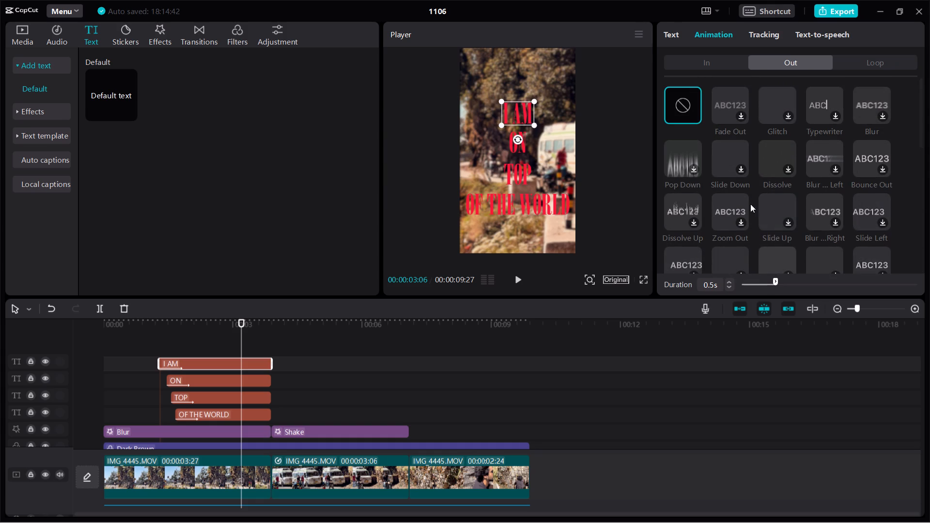
left_click(738, 101)
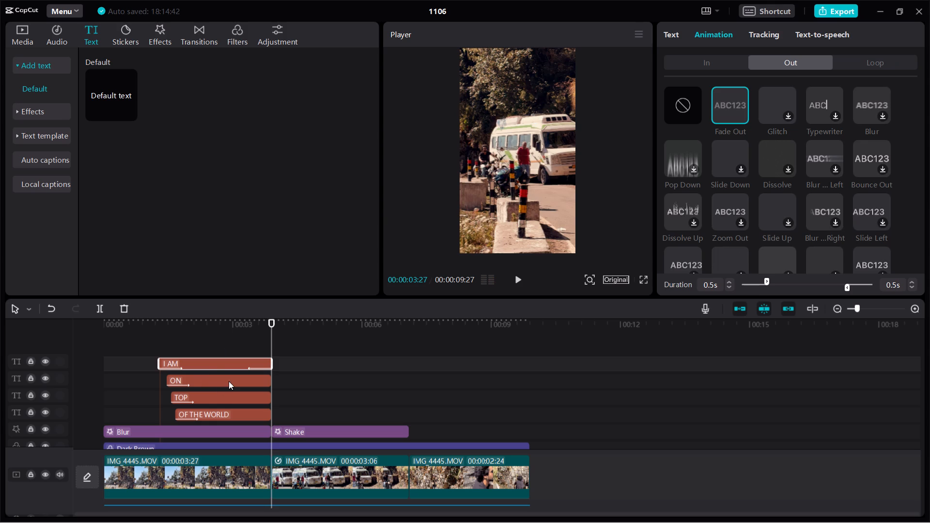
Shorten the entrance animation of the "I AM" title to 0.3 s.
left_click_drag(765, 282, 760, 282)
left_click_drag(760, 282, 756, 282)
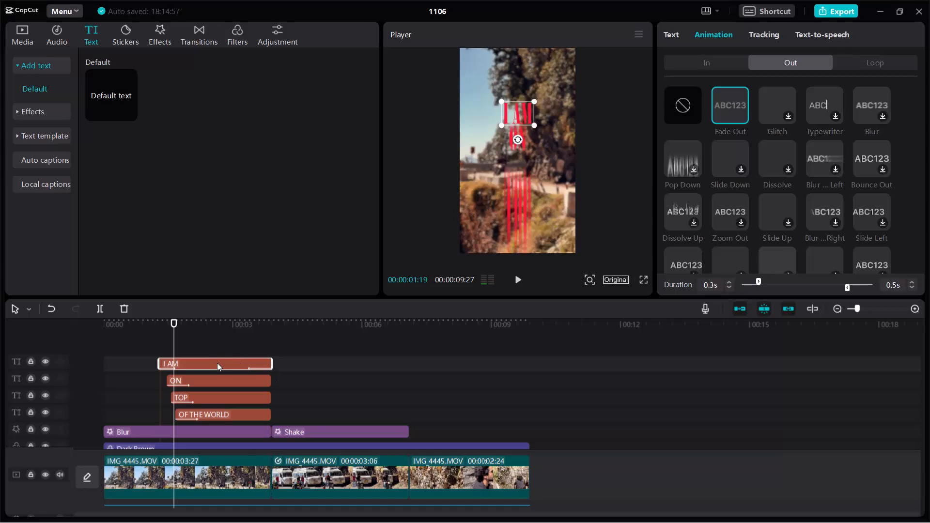
Apply the Fade Out exit animation to the "ON" title, keeping its entrance and exit durations at 0.5 s.
left_click(224, 384)
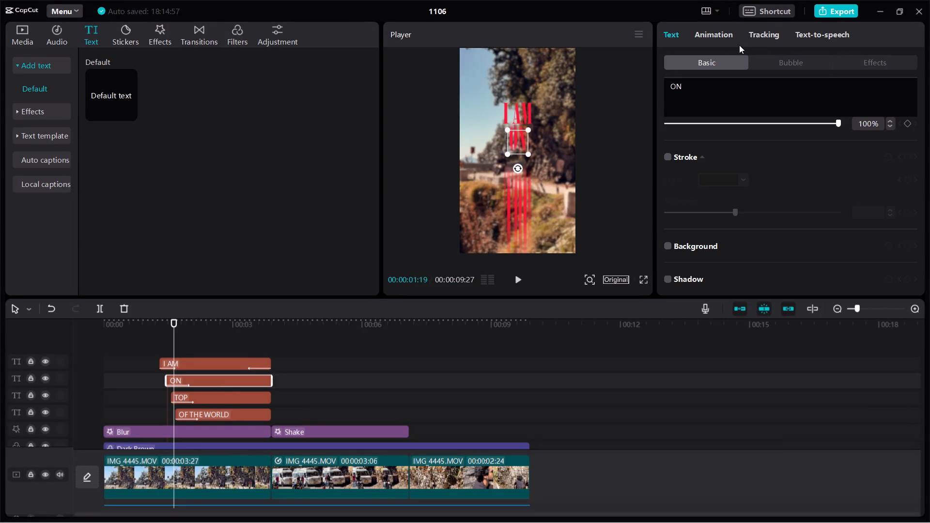
left_click(709, 36)
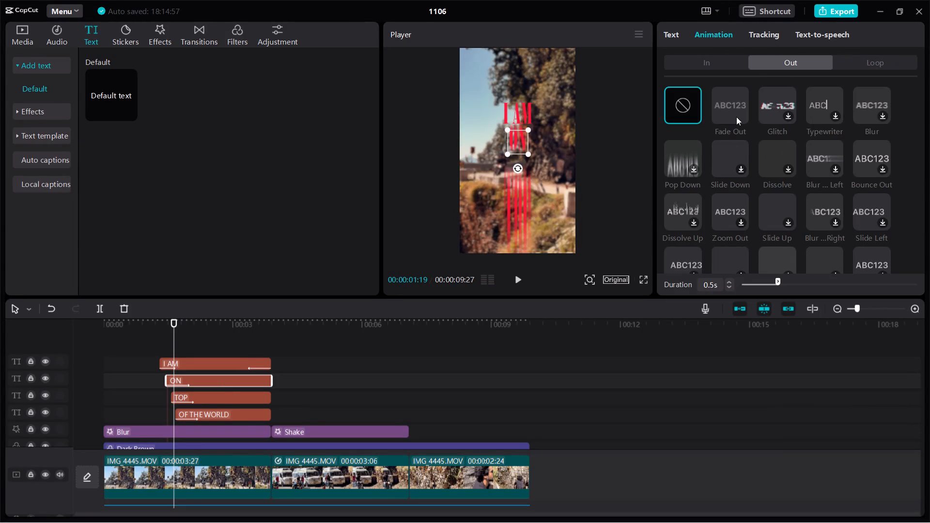
left_click(736, 117)
left_click(770, 281)
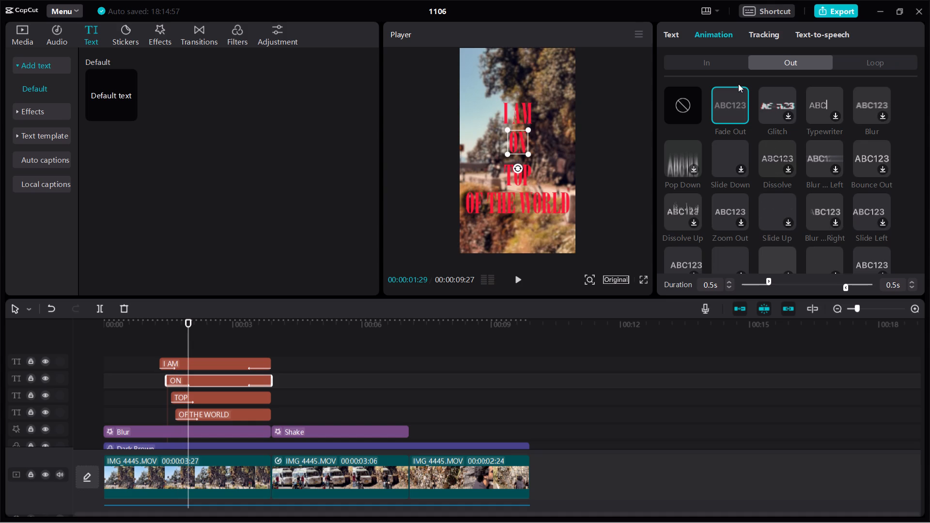
Set the entrance animation duration of the "I AM" title to 0.5 s.
left_click(250, 358)
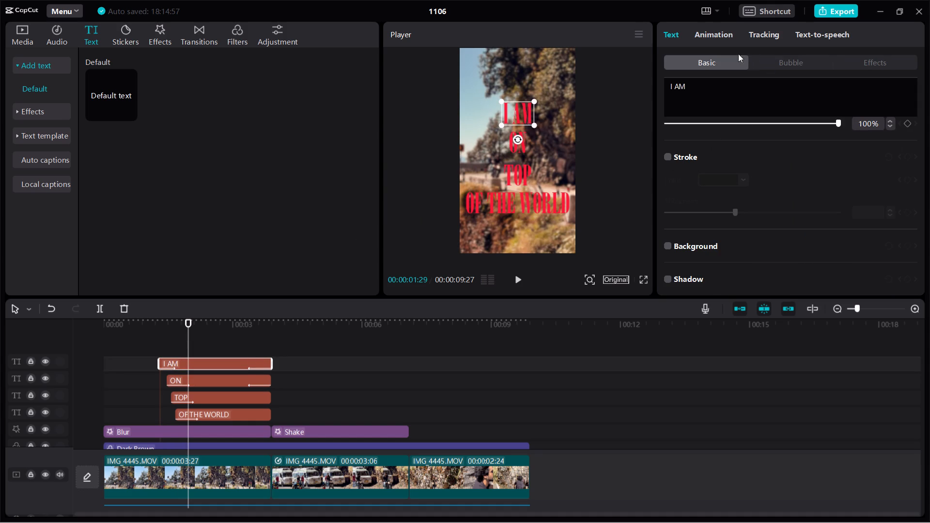
left_click(713, 33)
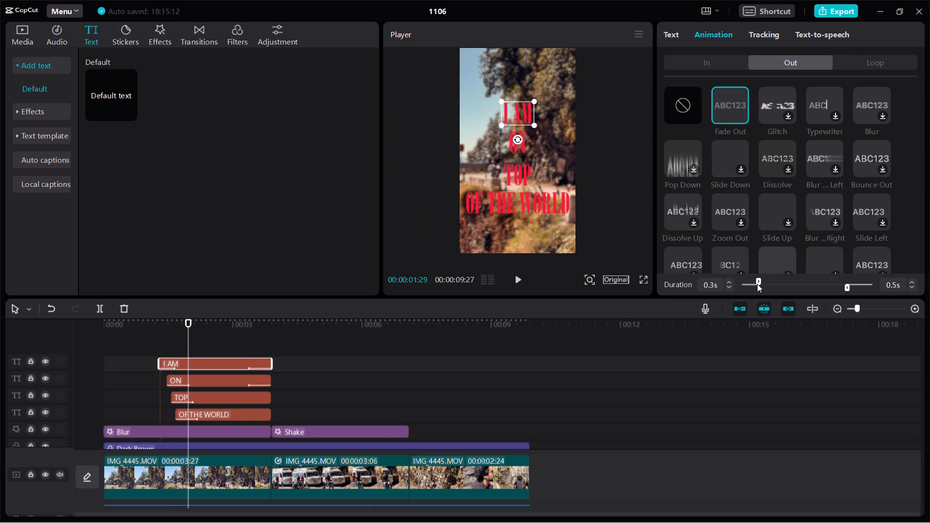
left_click_drag(758, 283, 766, 282)
left_click(259, 386)
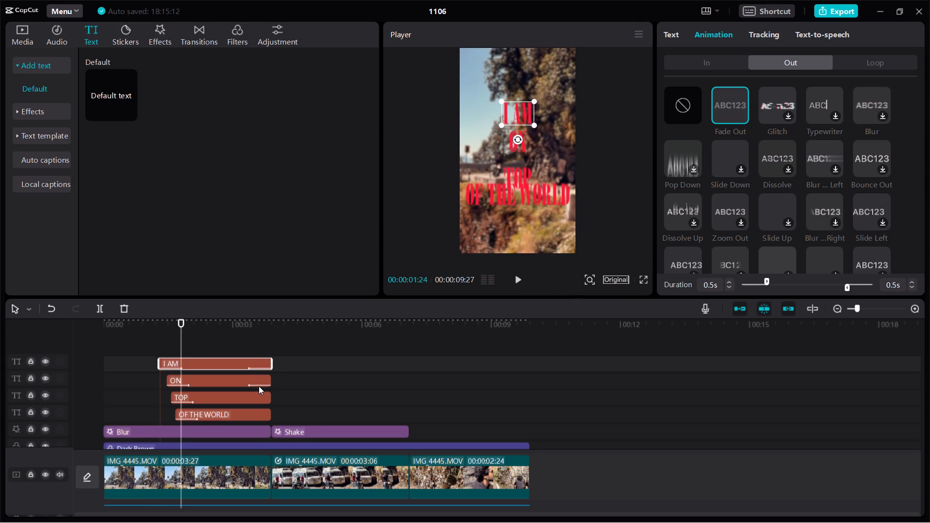
Apply the Fade Out exit animation to the "TOP" and "OF THE WORLD" titles.
left_click(263, 397)
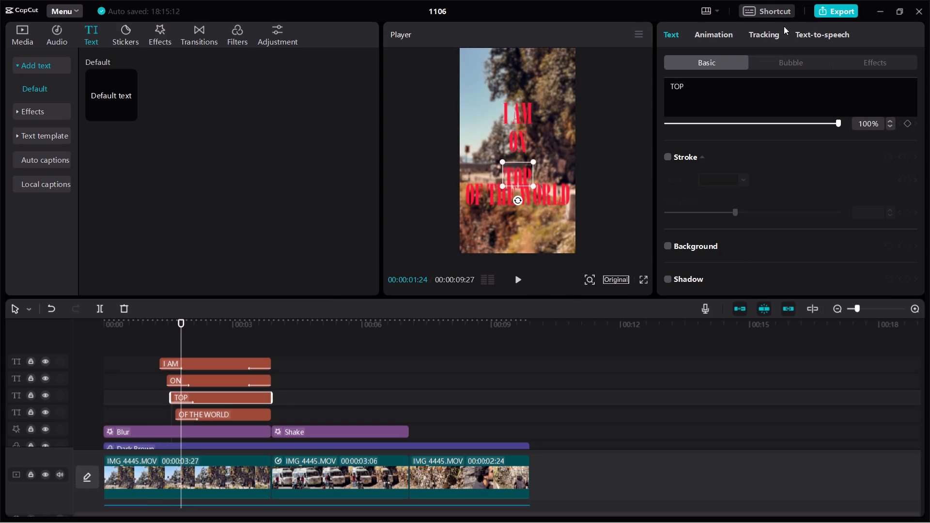
left_click(715, 38)
left_click(727, 116)
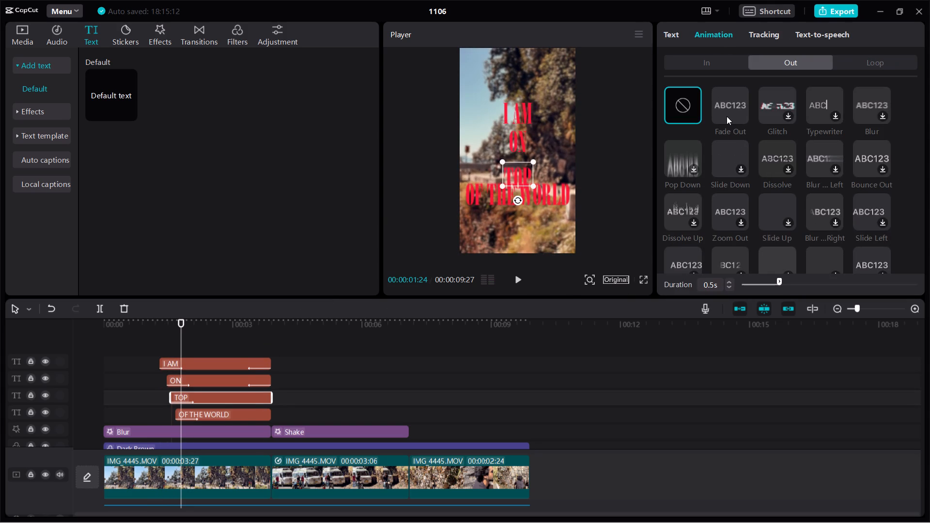
left_click(253, 412)
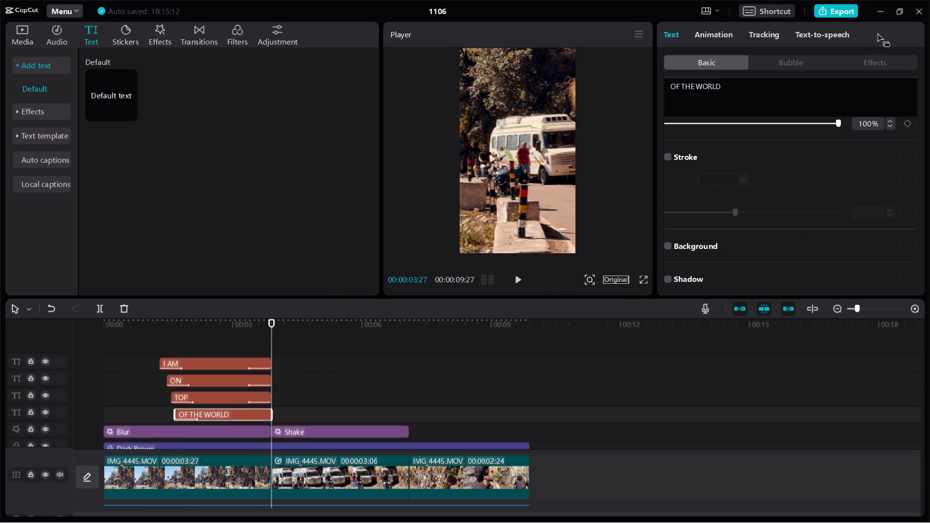
left_click(713, 37)
left_click(731, 97)
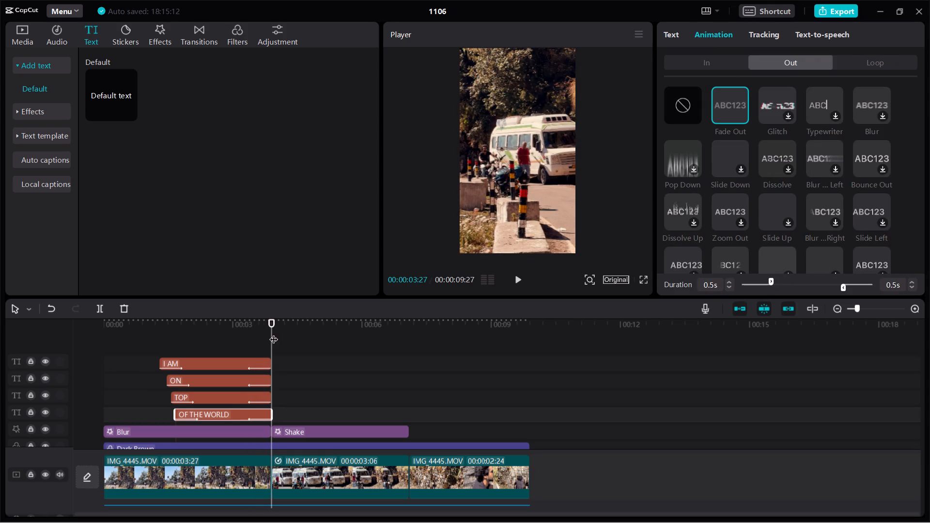
Play the video full screen from the start to check the fade-out of the four titles.
left_click_drag(274, 333, 118, 349)
left_click(245, 341)
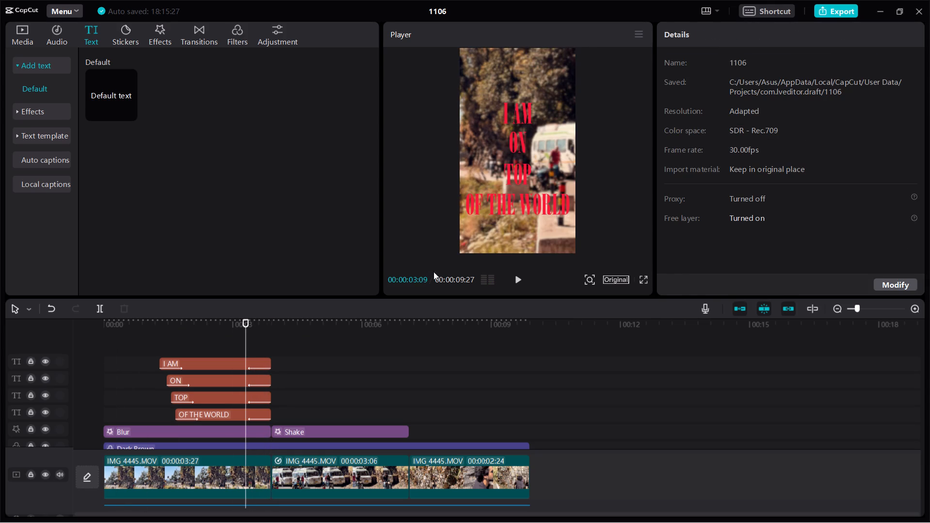
left_click(640, 277)
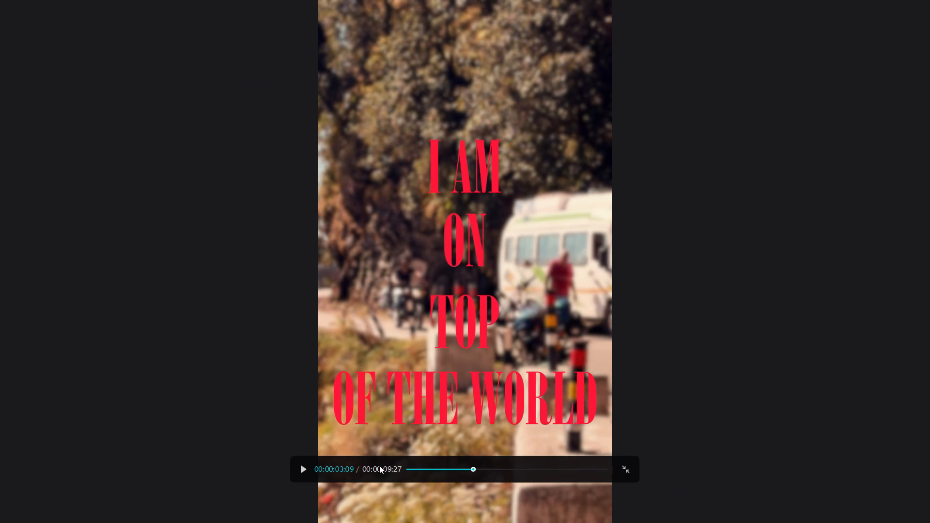
left_click_drag(471, 468, 302, 486)
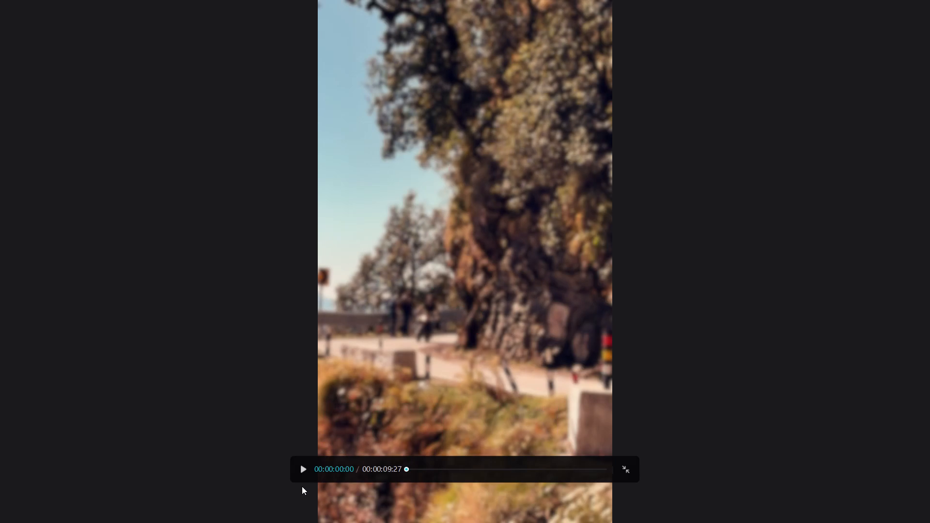
key("space")
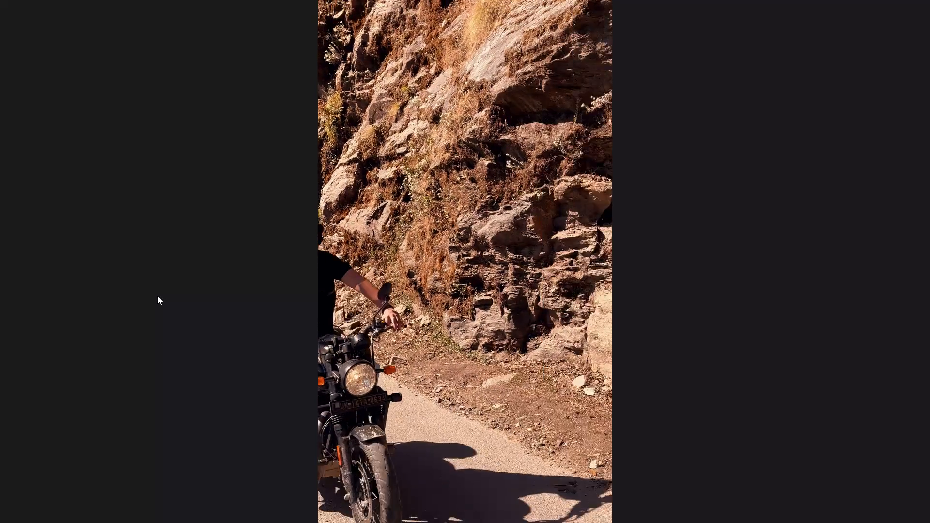
Change the entrance animation of the "I AM" and "ON" titles to Fade In.
key("Escape")
left_click(248, 362)
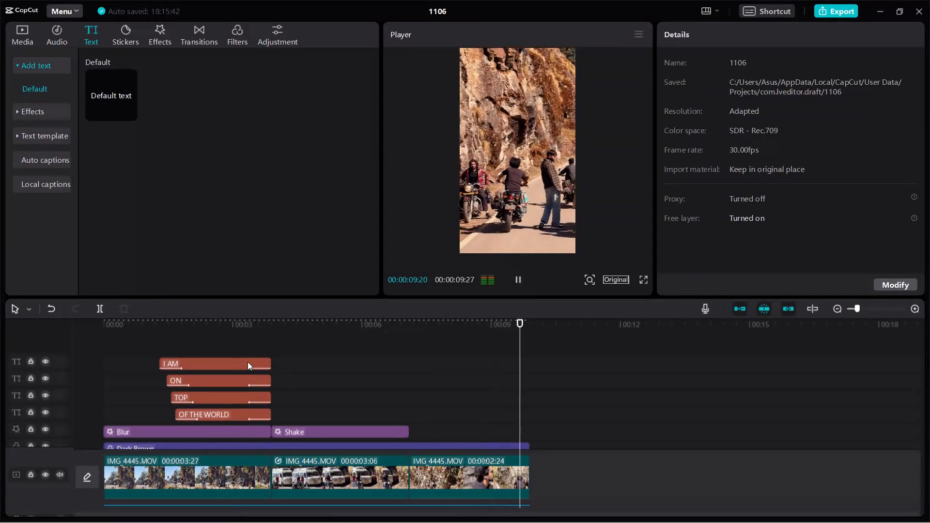
left_click(714, 37)
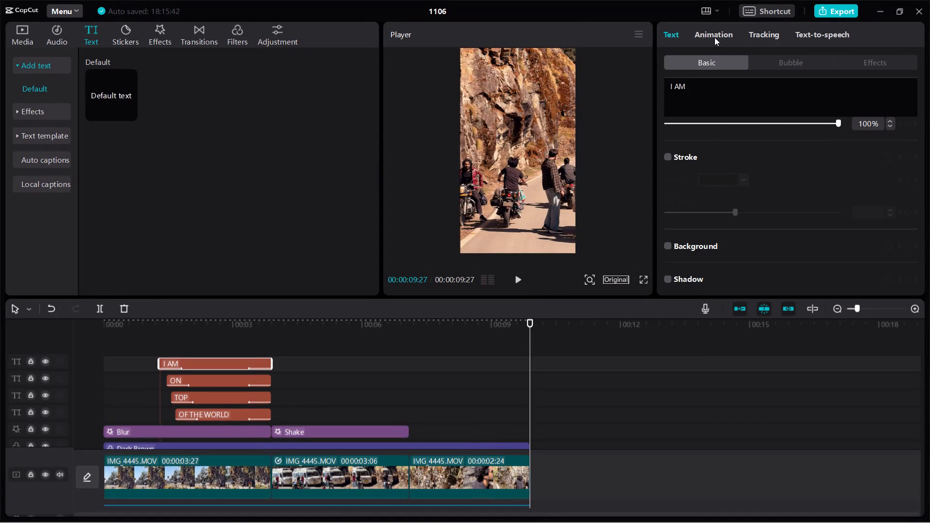
left_click(722, 63)
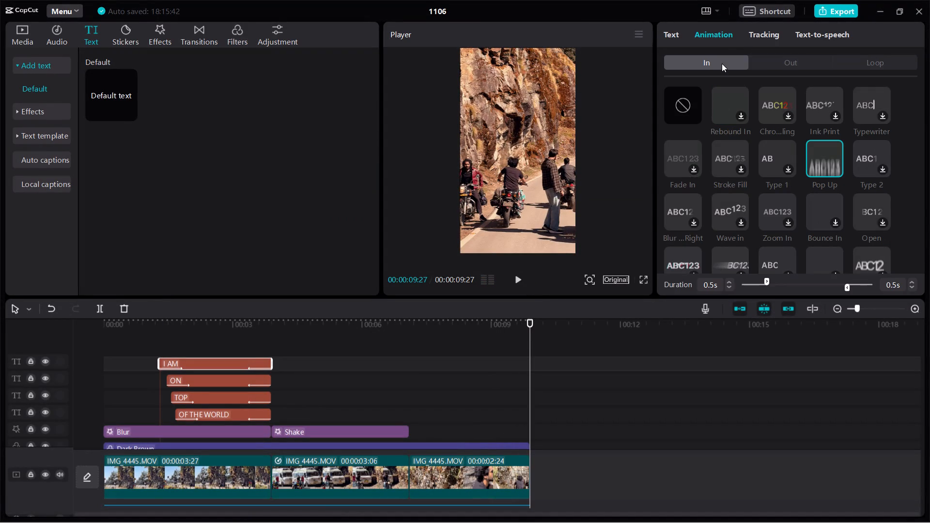
left_click(679, 163)
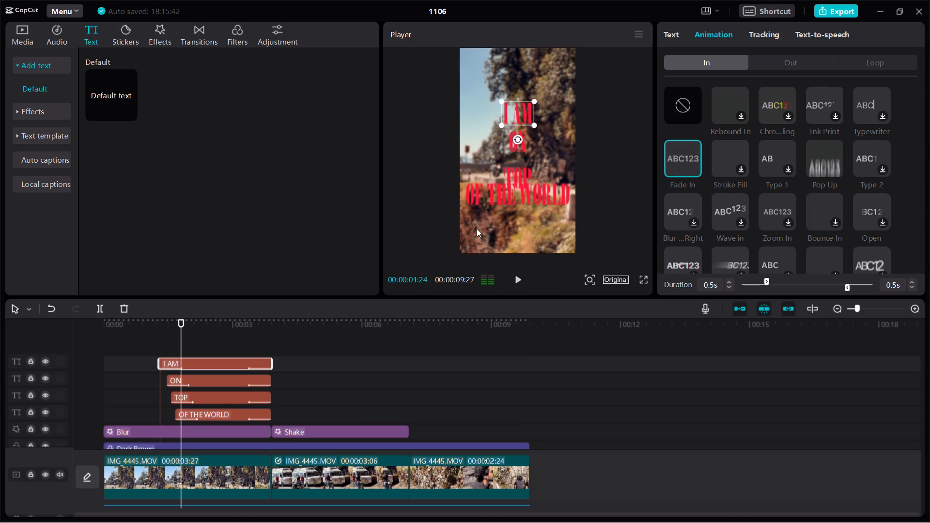
left_click(218, 377)
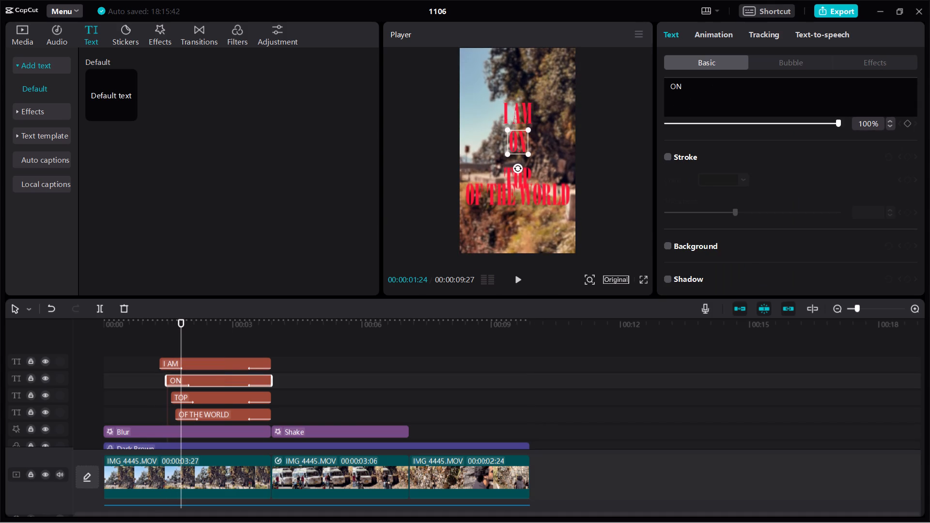
left_click(718, 30)
left_click(682, 155)
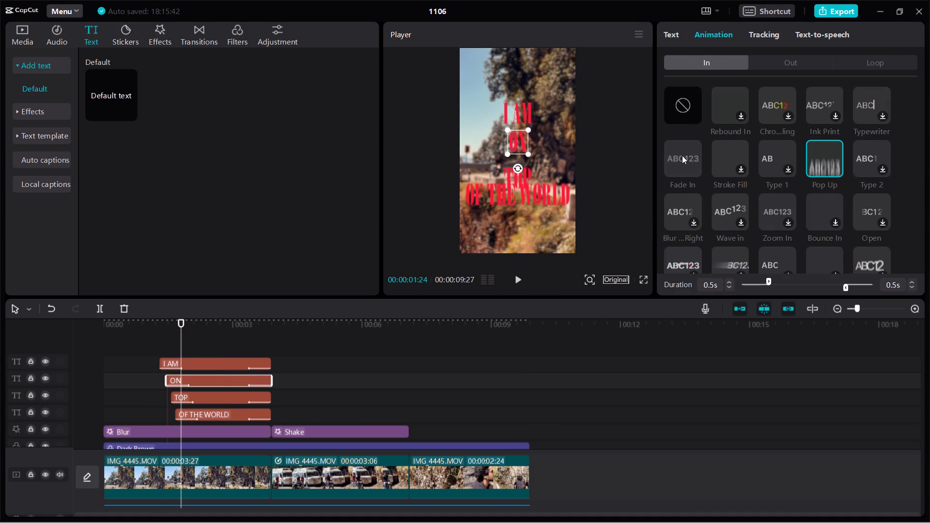
Change the entrance animation of the "TOP" and "OF THE WORLD" titles to Fade In.
left_click(235, 399)
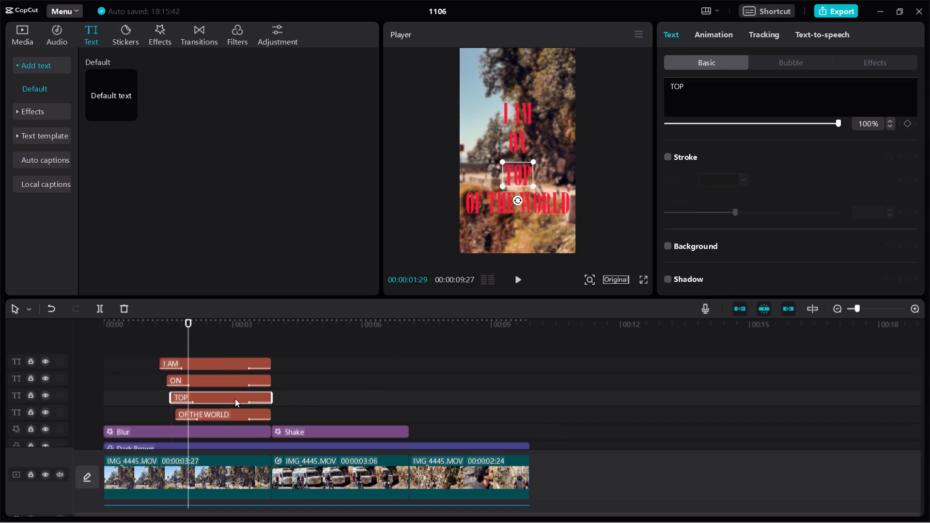
left_click(721, 35)
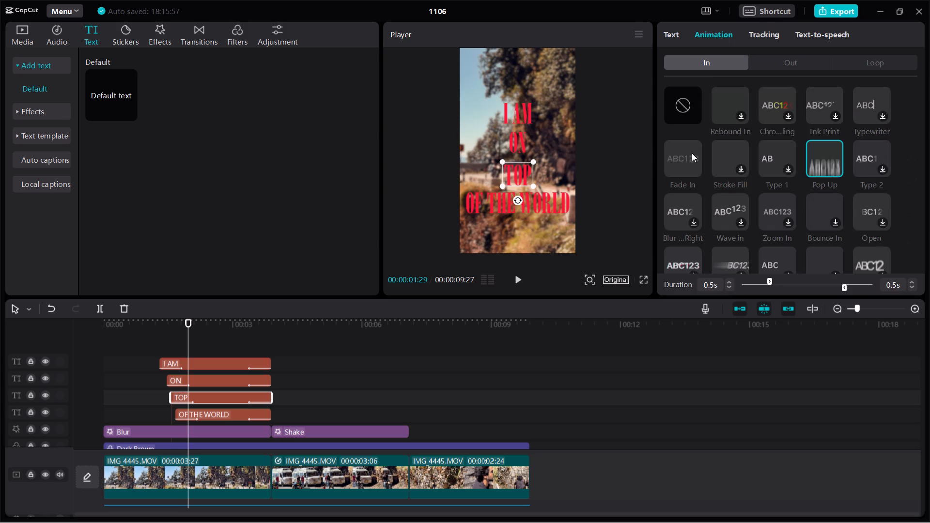
left_click(685, 158)
left_click(231, 420)
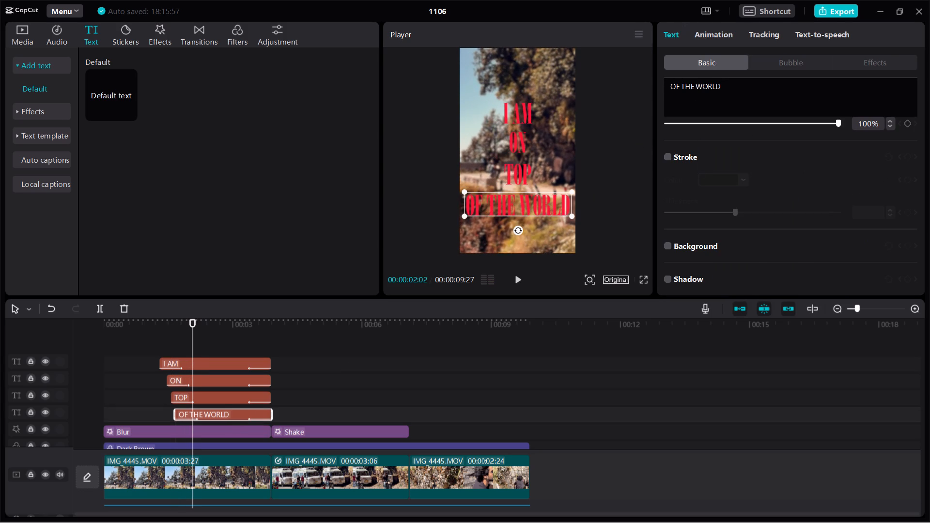
left_click(713, 36)
left_click(687, 161)
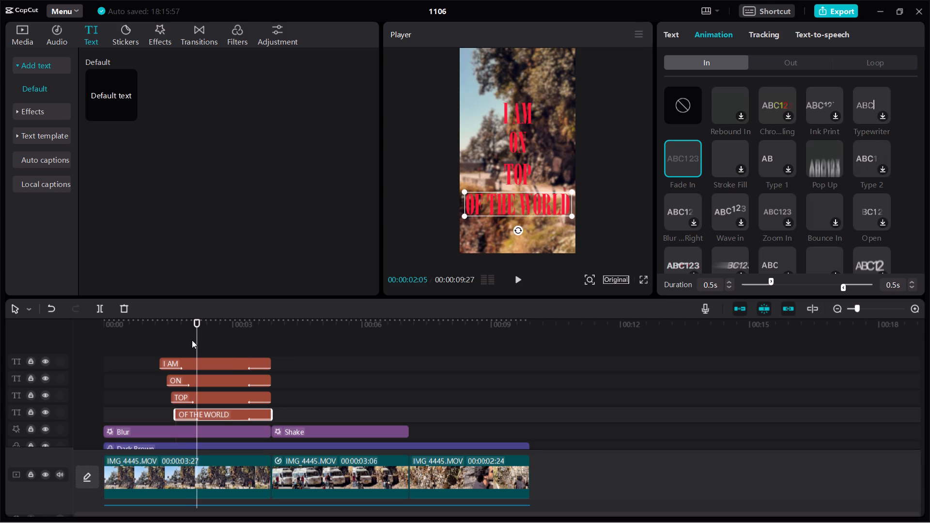
Set the intensity of the Blur effect over the first clip to 30, judging it on the frame where "I AM" fades in.
left_click_drag(200, 340, 166, 343)
left_click(174, 470)
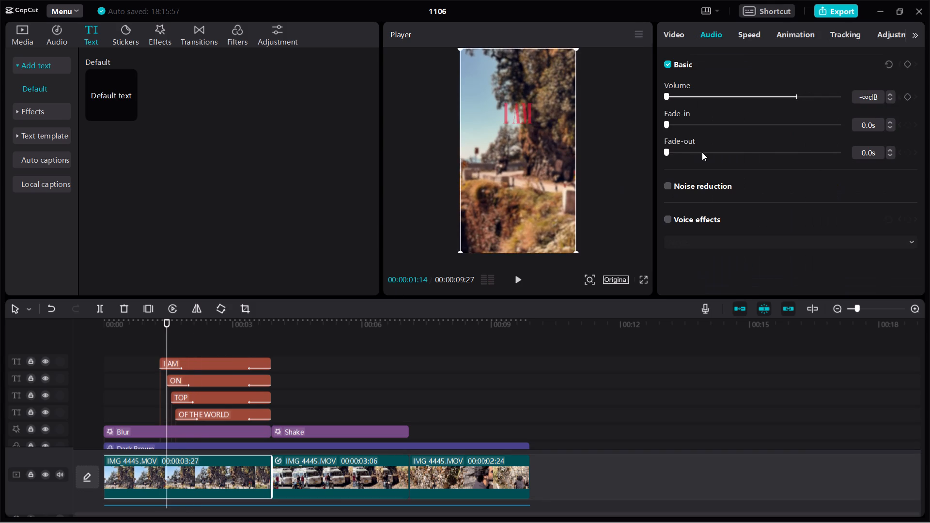
left_click(153, 43)
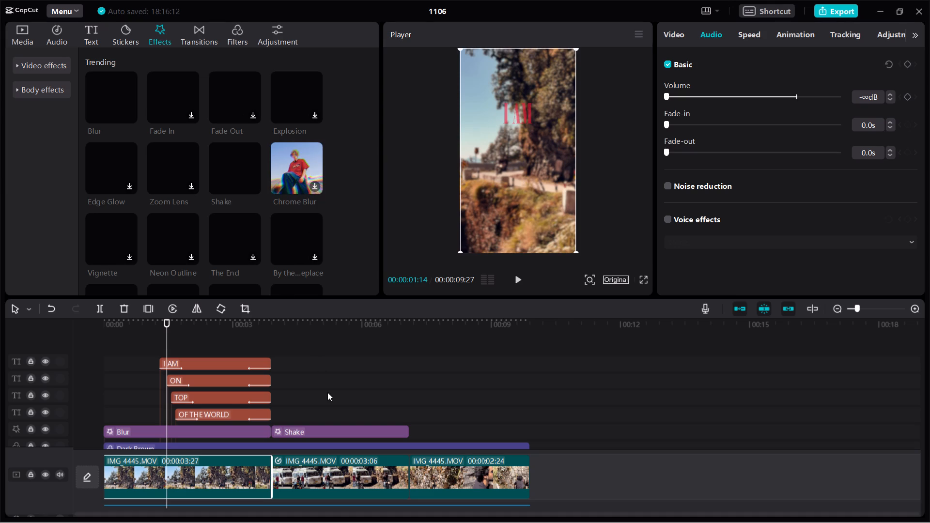
scroll(327, 392, "down", 1)
left_click(240, 389)
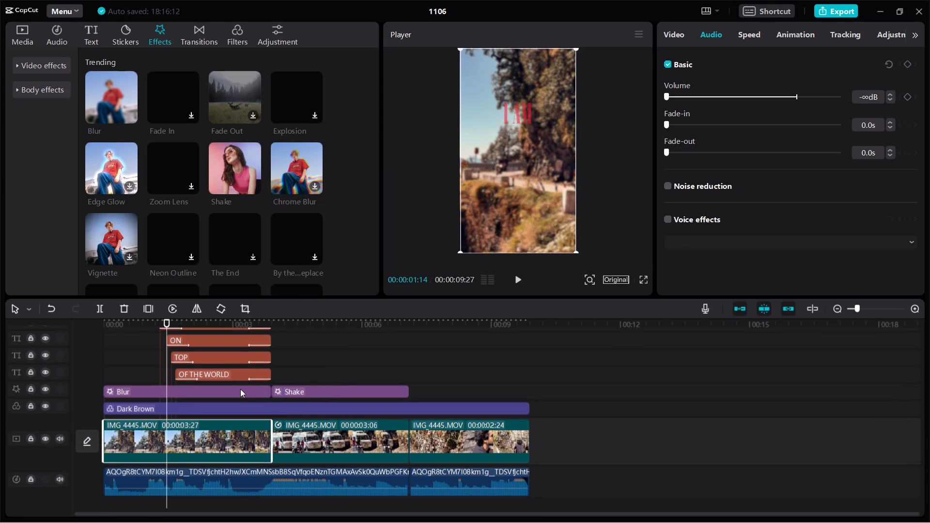
left_click_drag(709, 114, 721, 116)
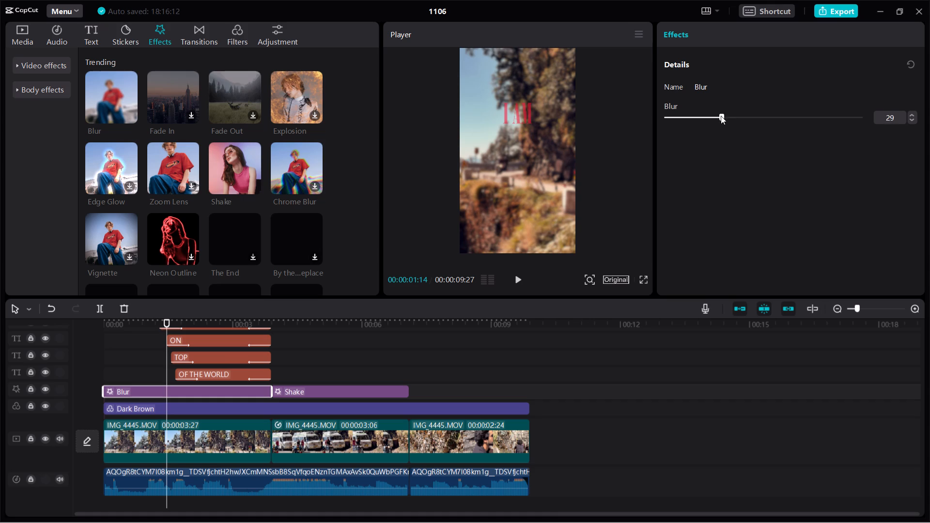
left_click_drag(721, 116, 715, 116)
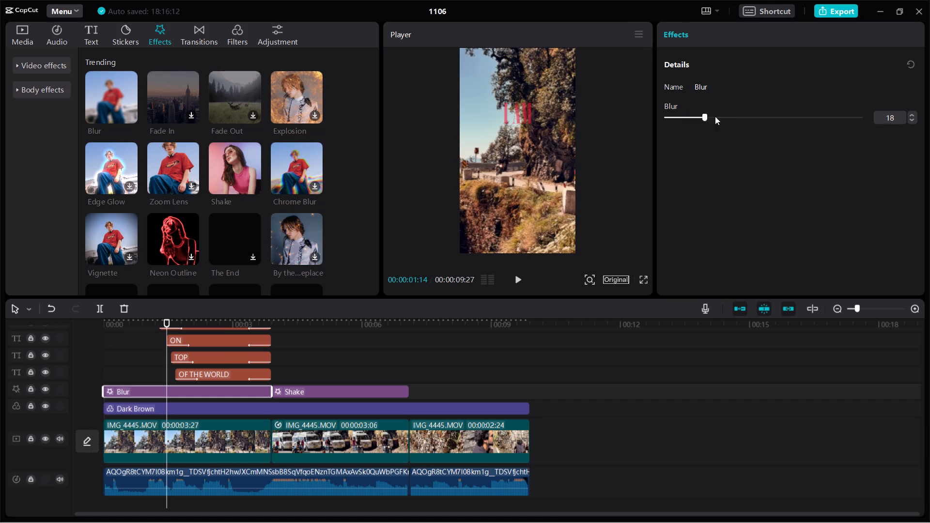
left_click_drag(715, 116, 720, 117)
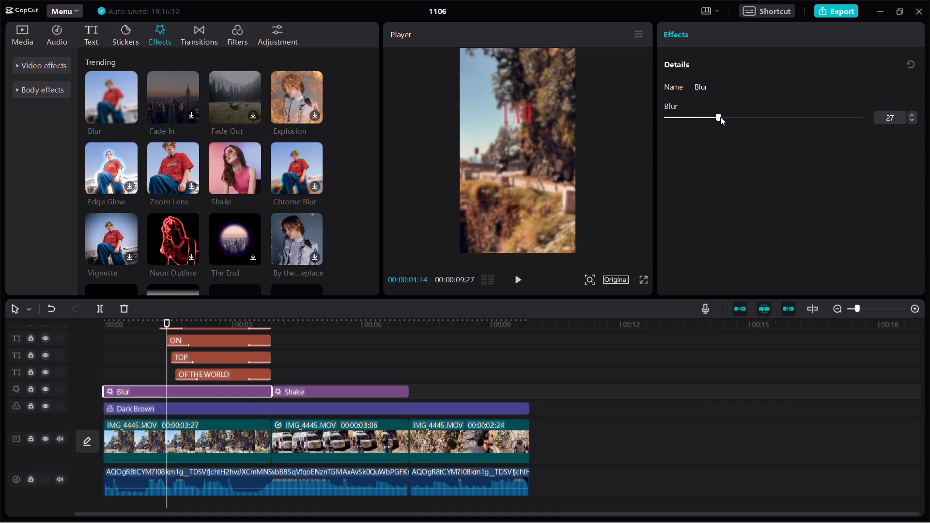
left_click_drag(720, 117, 730, 117)
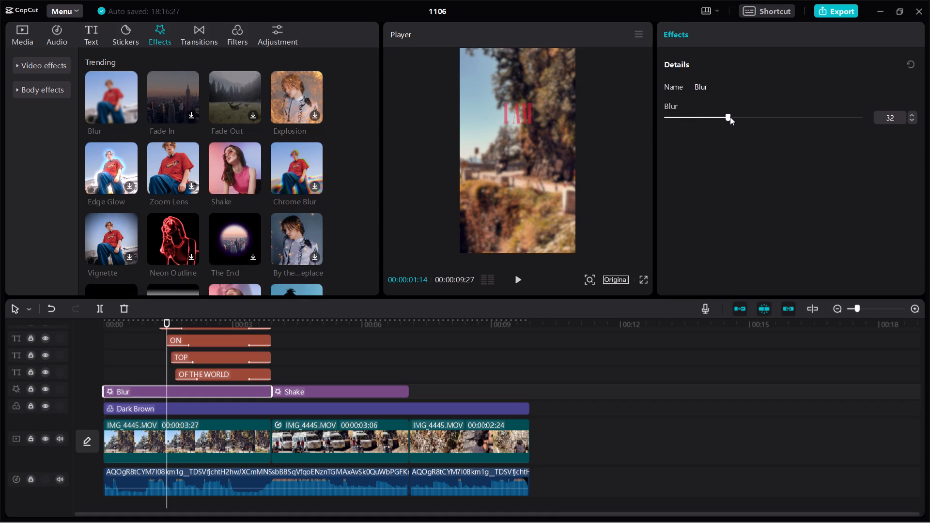
left_click_drag(730, 117, 727, 115)
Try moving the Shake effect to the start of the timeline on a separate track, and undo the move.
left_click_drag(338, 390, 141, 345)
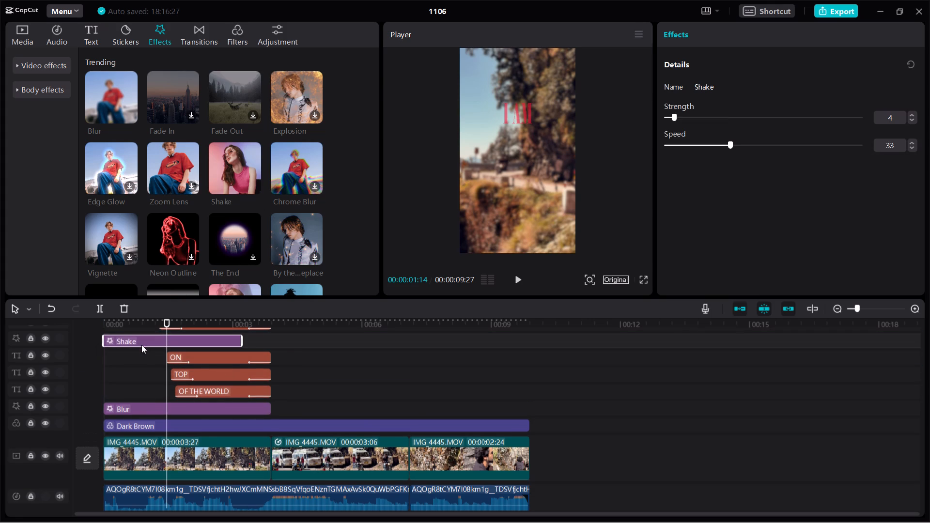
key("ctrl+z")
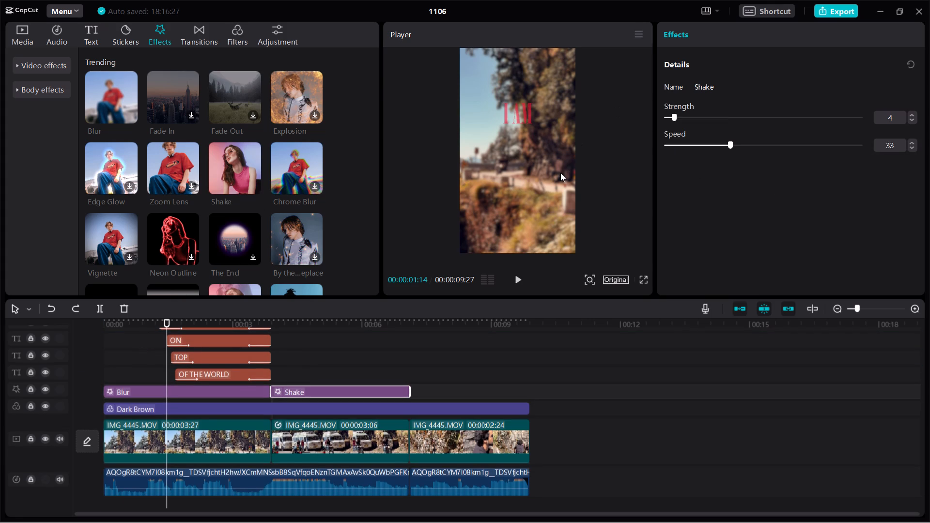
Play the video full screen from the start to check the title fade-ins and the adjusted blur.
left_click_drag(166, 320, 102, 325)
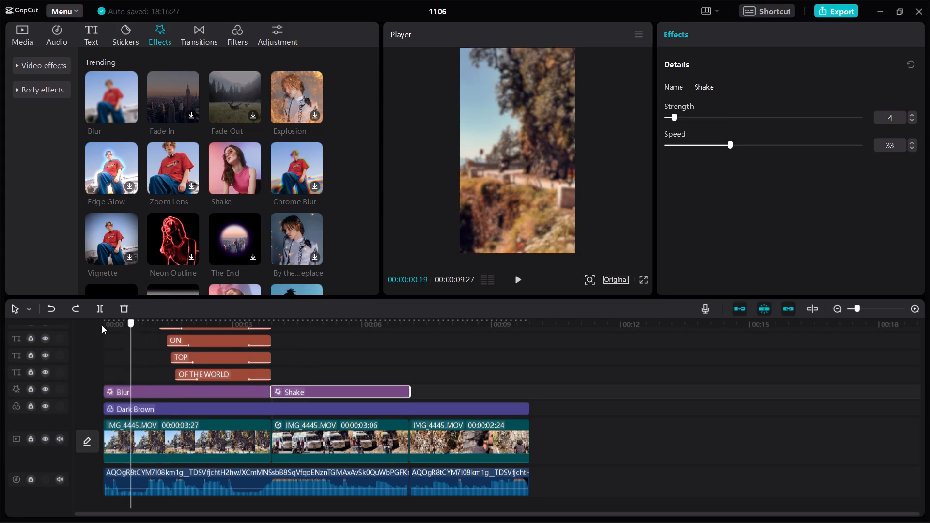
left_click_drag(102, 325, 86, 327)
left_click(637, 277)
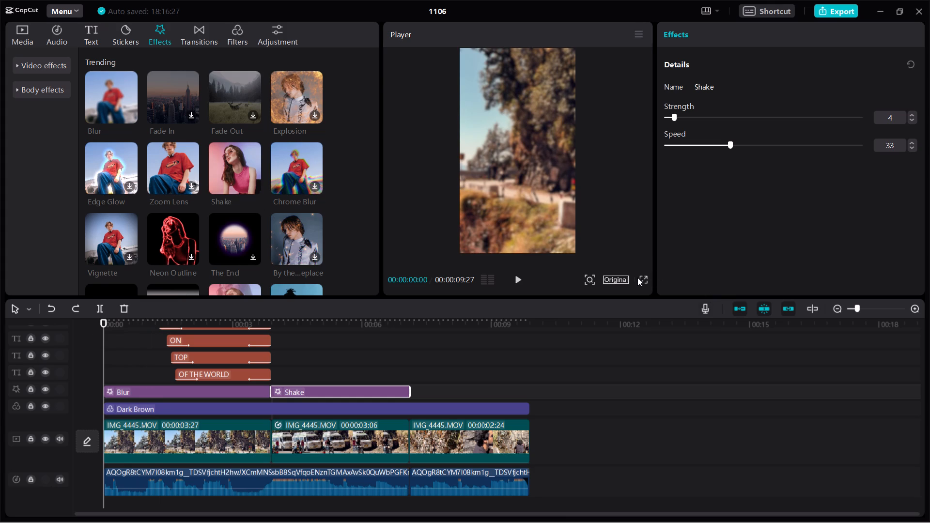
left_click(642, 278)
key("space")
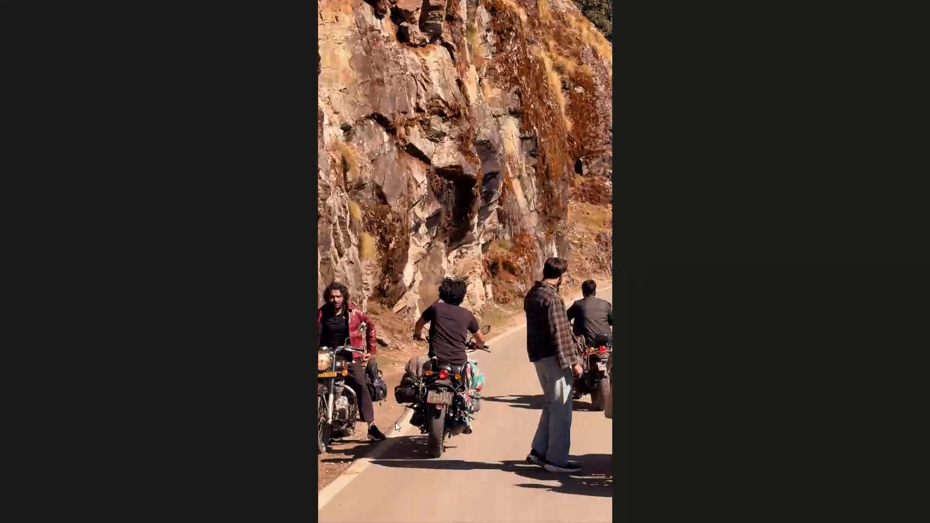
key("Escape")
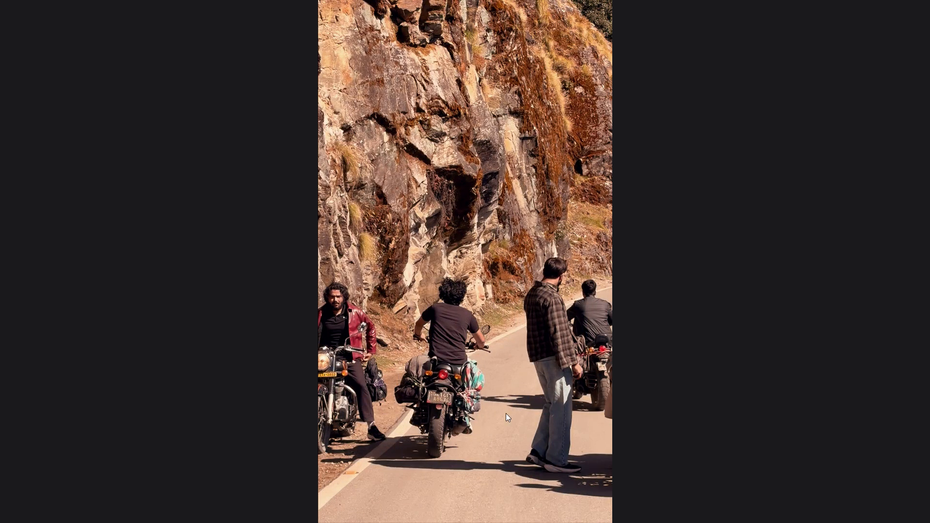
left_click(462, 249)
key("Escape")
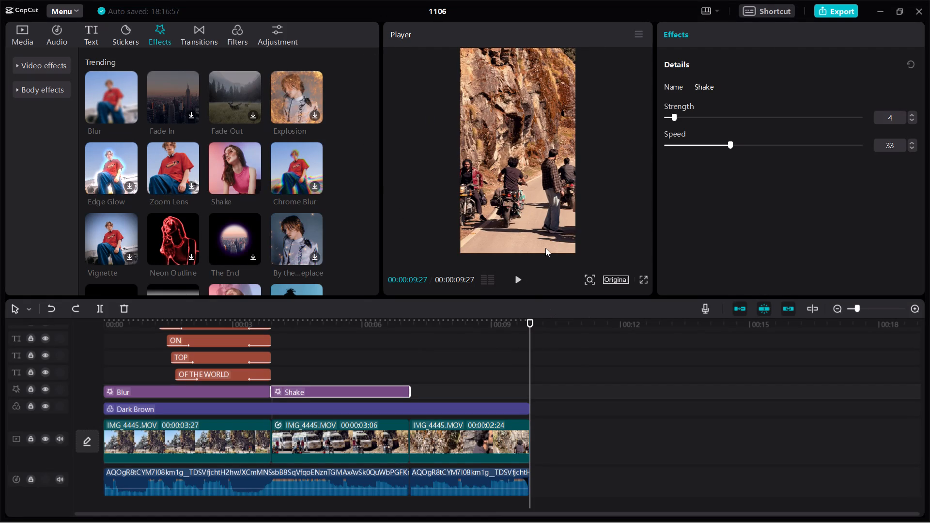
Export the video as 1106 to the Portfolio folder, keeping 2K, recommended bit rate, H.264, mp4 and 30fps, with MP3 audio export.
left_click(828, 9)
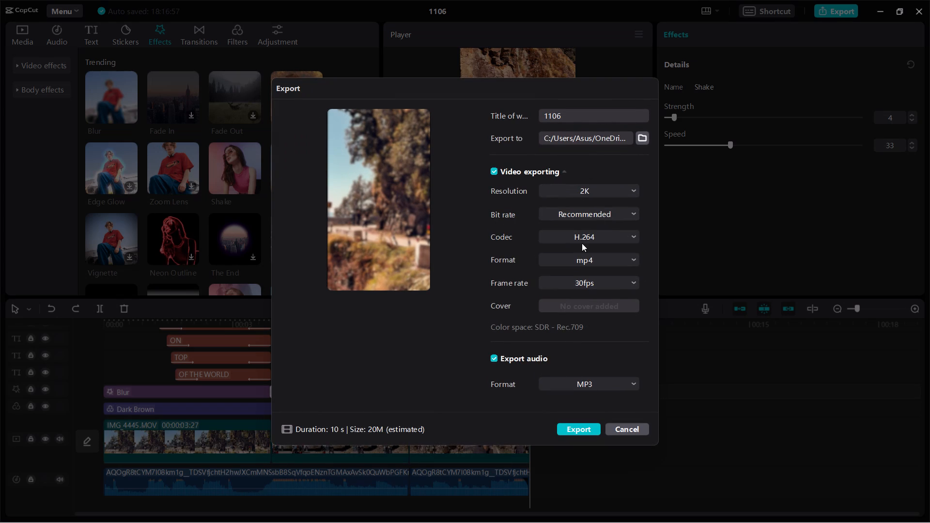
left_click(644, 136)
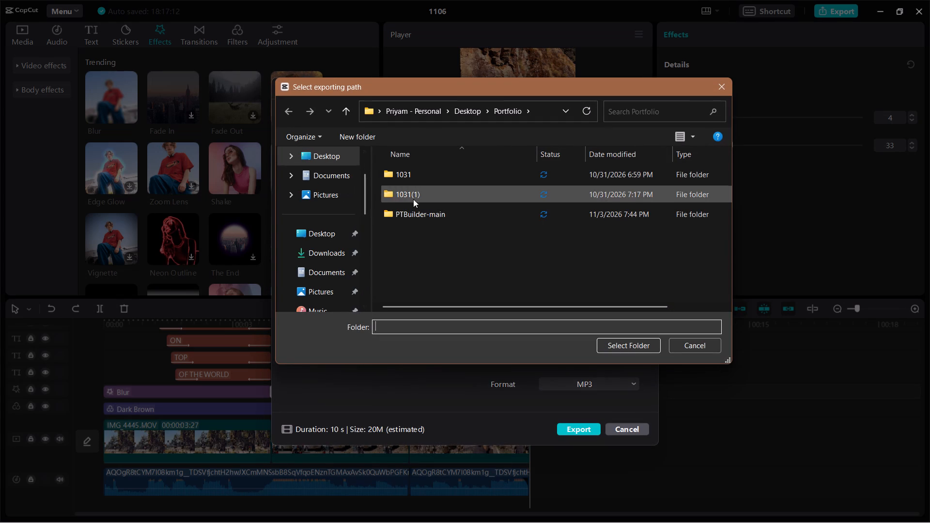
left_click(635, 350)
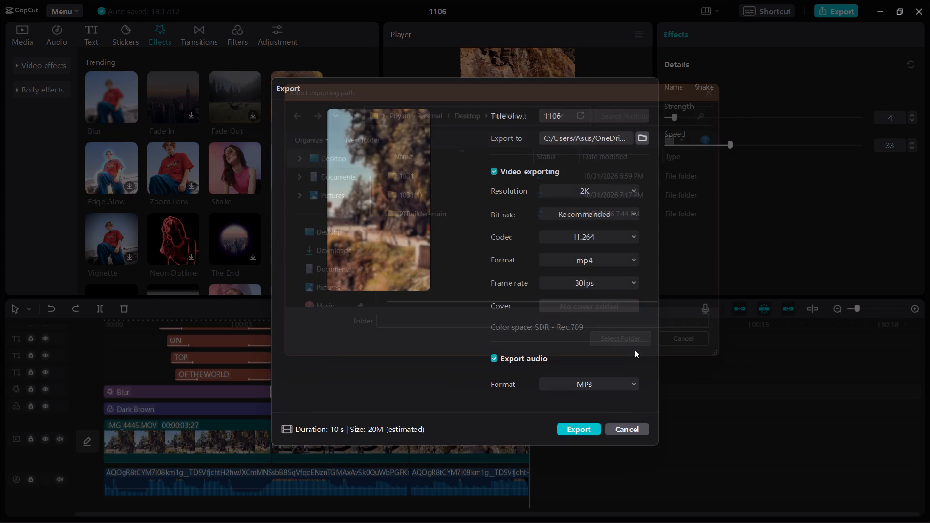
left_click(641, 137)
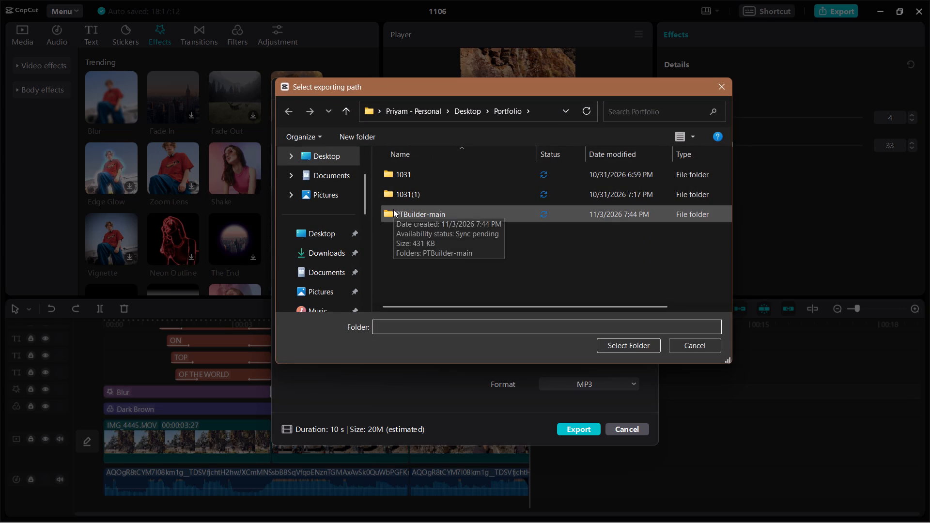
double_click(727, 78)
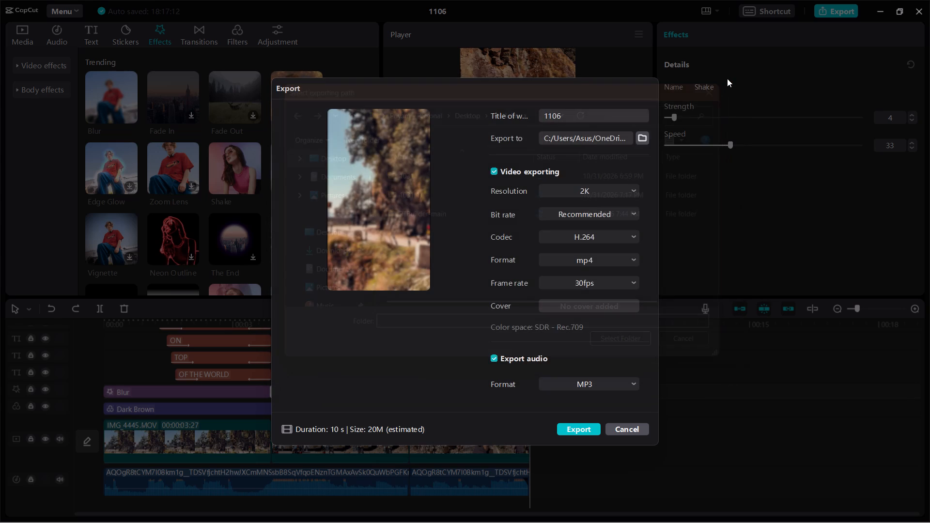
scroll(545, 281, "down", 1)
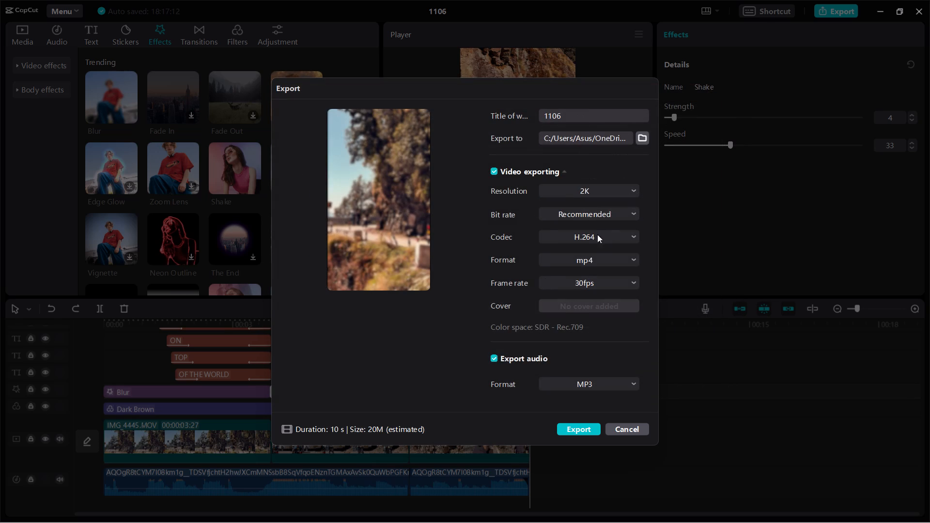
left_click(574, 428)
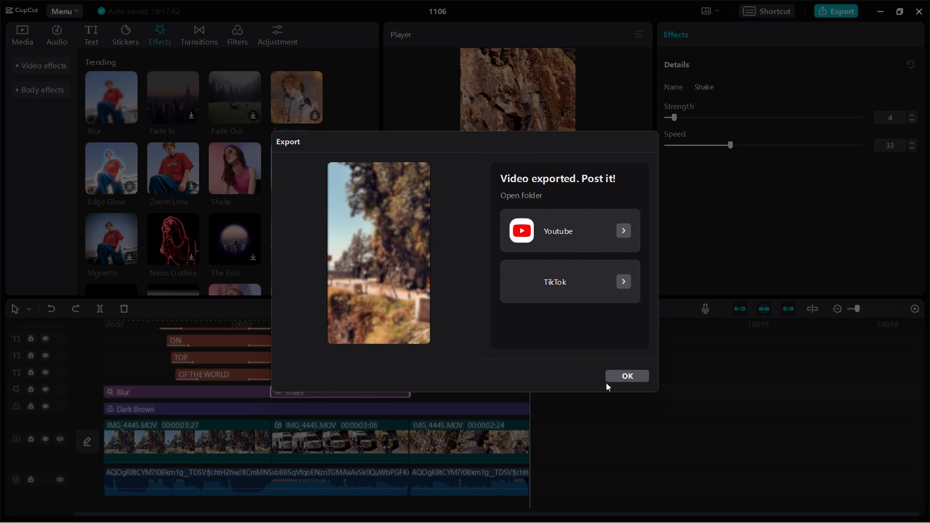
Dismiss the finished export window to return to the 1106 project.
left_click(621, 372)
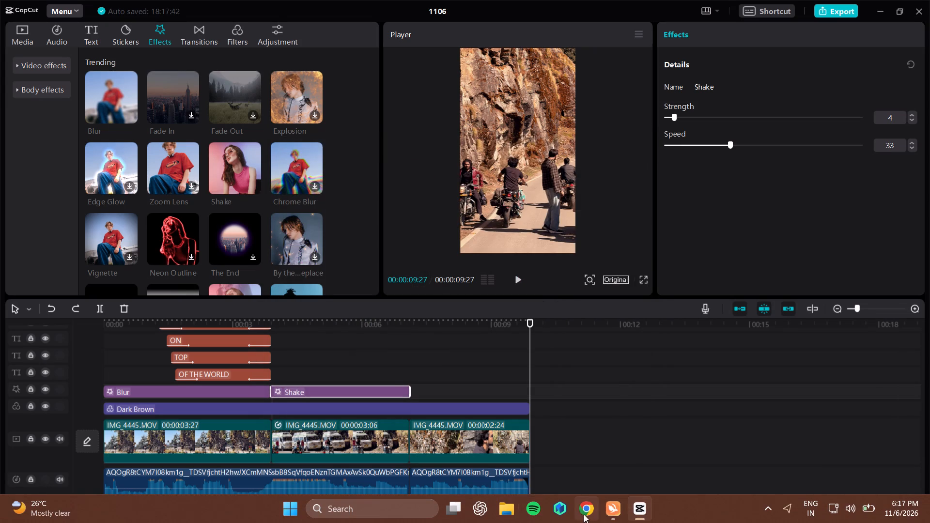
In File Explorer, open the Portfolio folder on the OneDrive Desktop and select the exported 1106 folder.
left_click(511, 513)
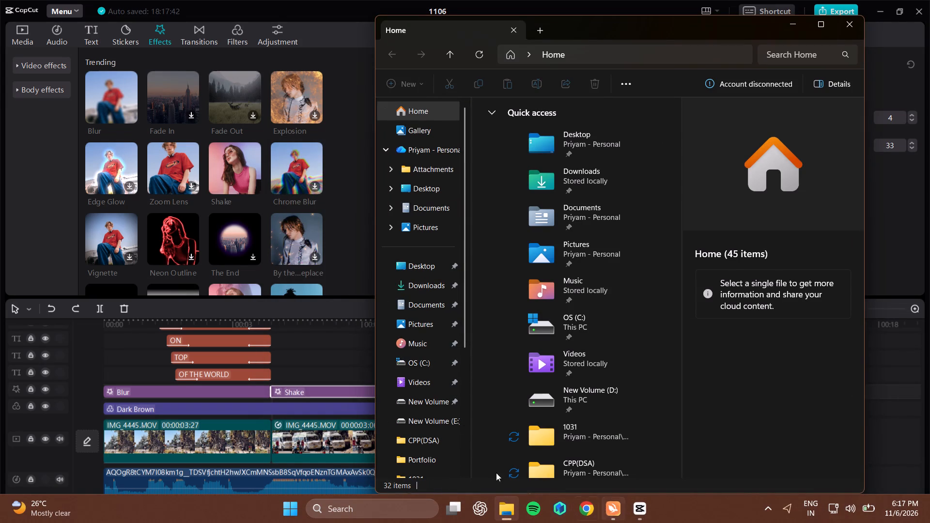
left_click(421, 189)
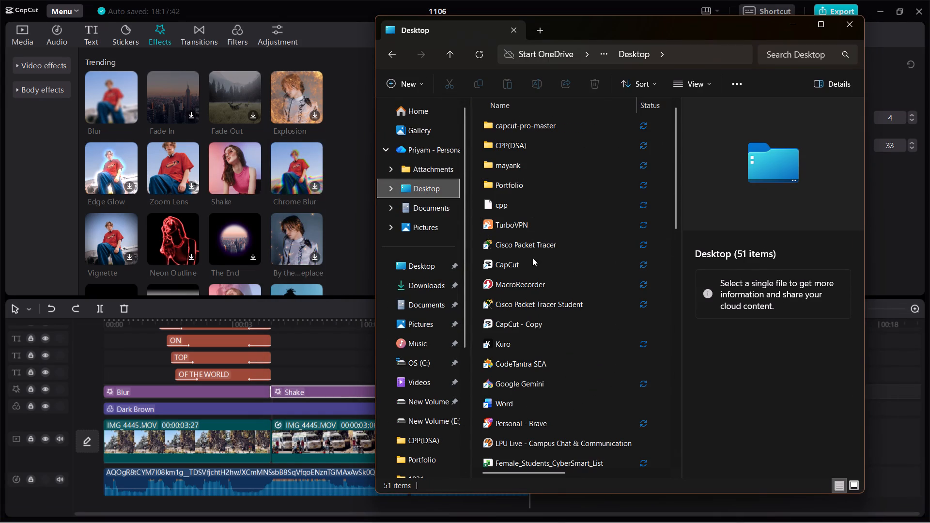
scroll(529, 284, "down", 13)
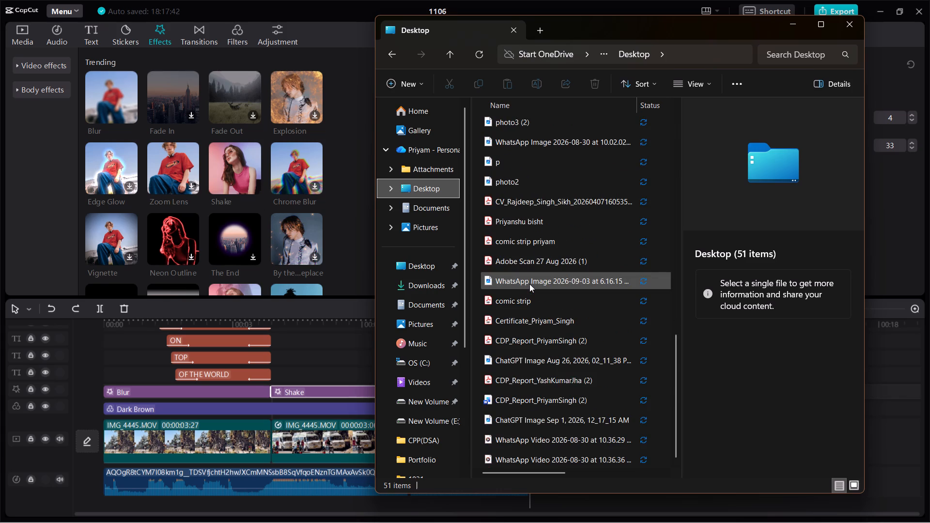
scroll(572, 310, "up", 15)
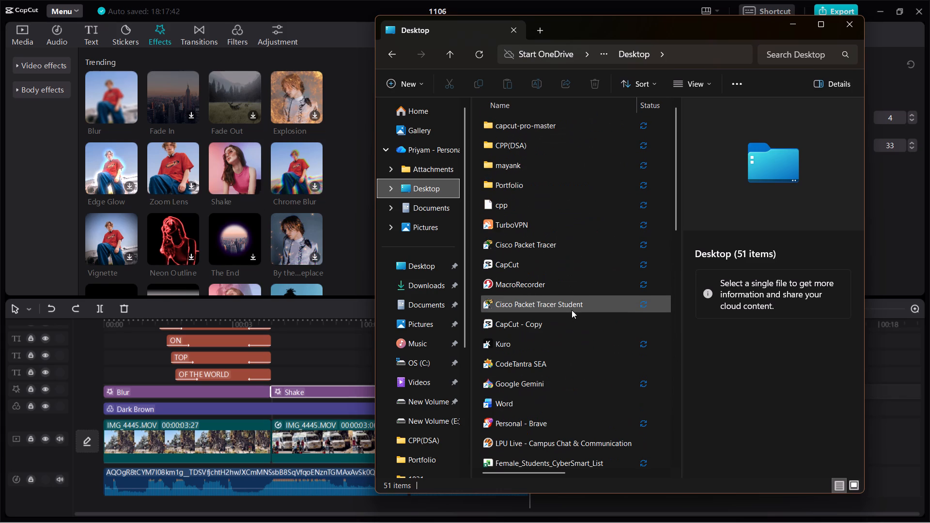
double_click(512, 180)
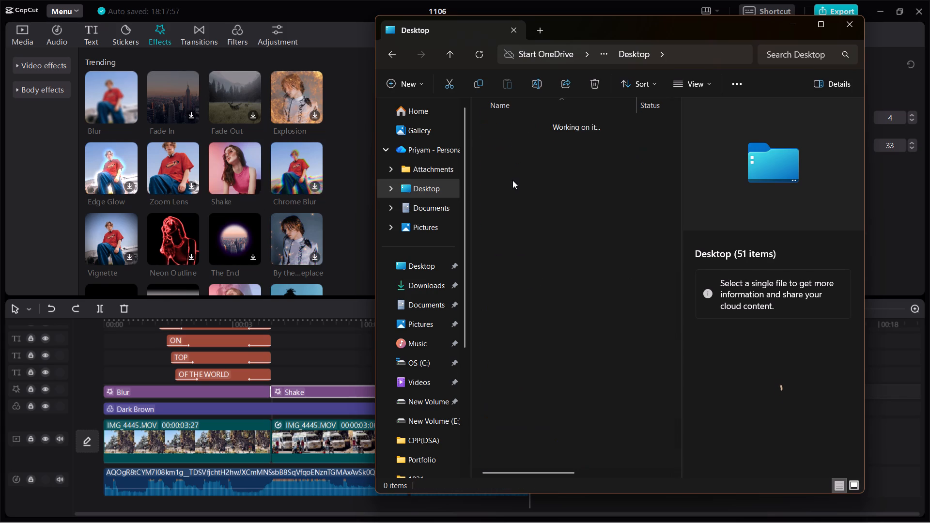
left_click(517, 171)
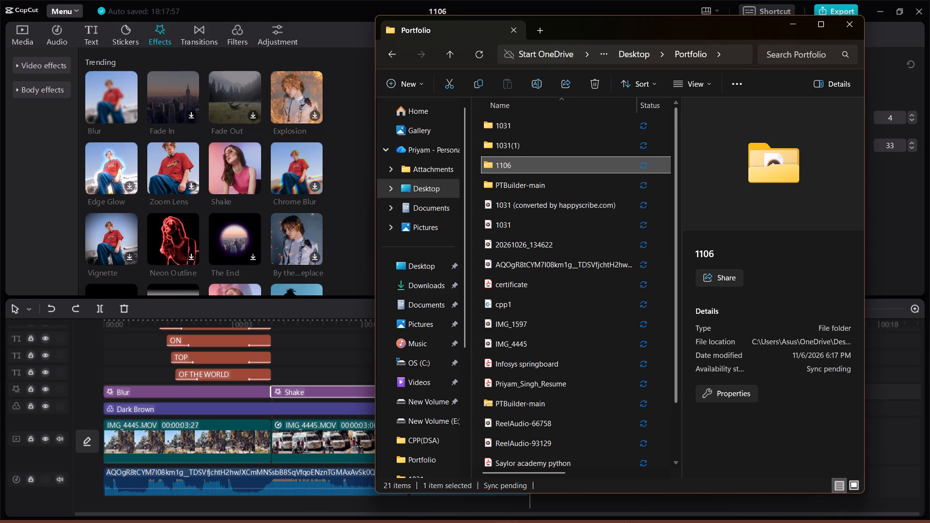
Switch to Google Chrome and open web.whatsapp.com in the new tab.
left_click(588, 509)
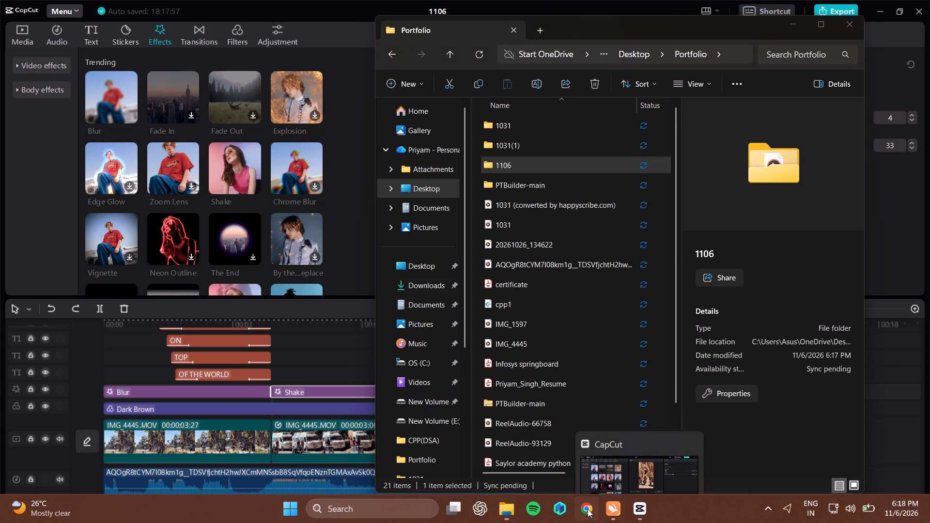
left_click(420, 319)
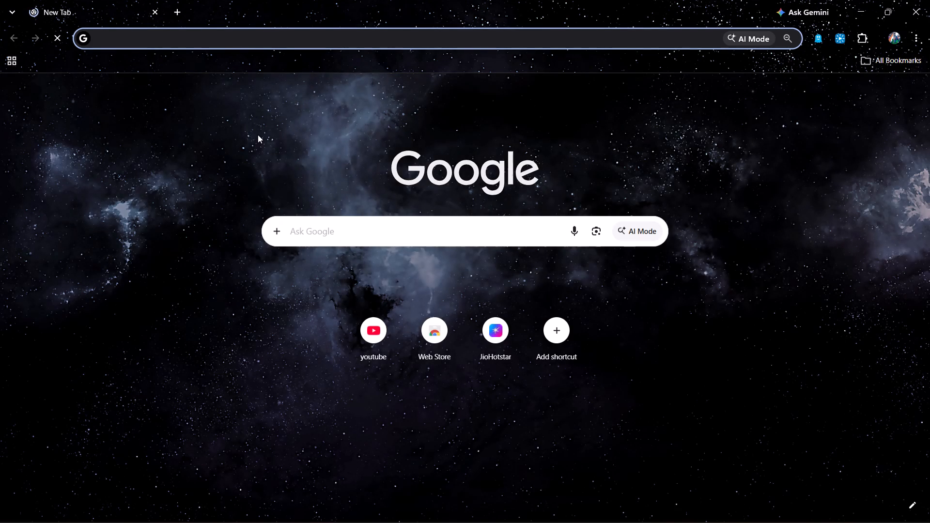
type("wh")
left_click(176, 87)
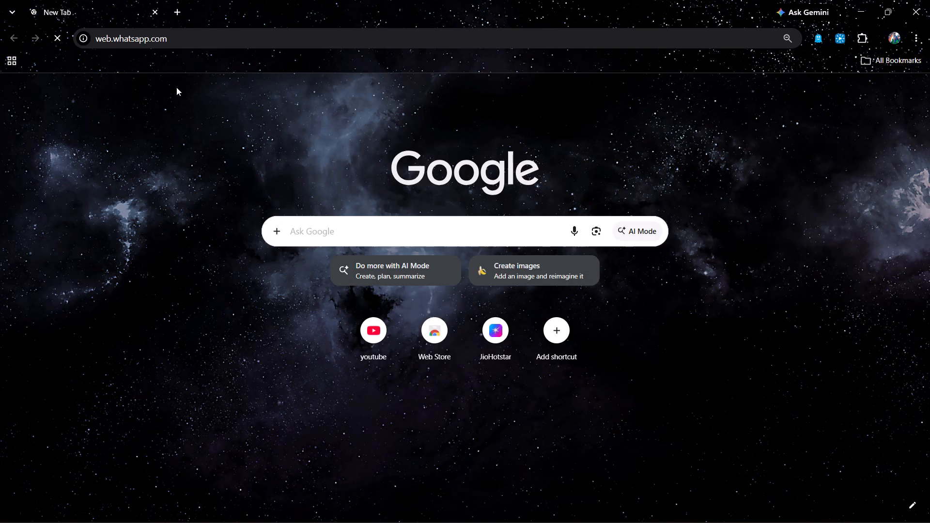